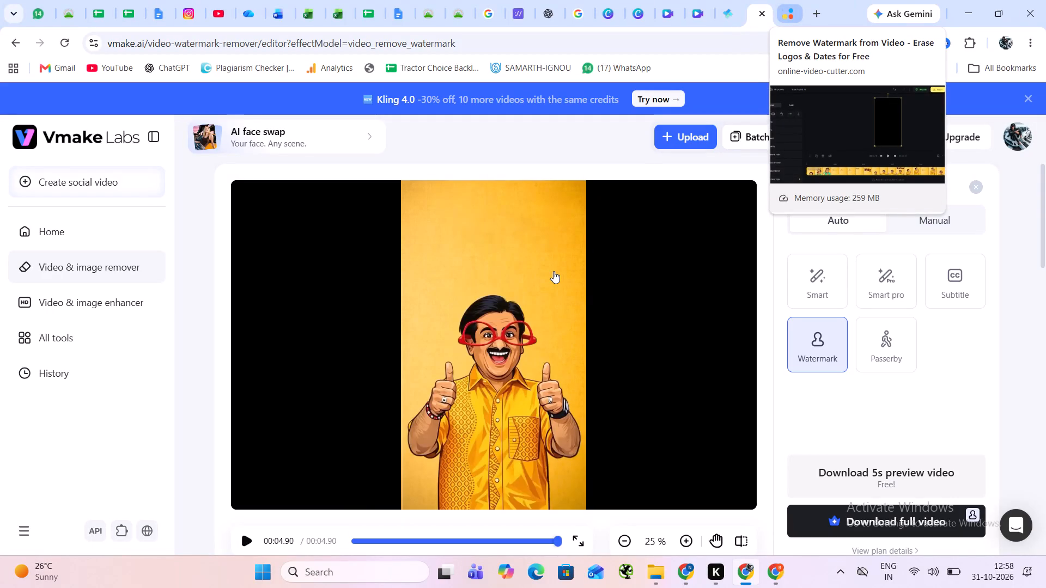
Play through the watermark-removal result of Video Project 14.mp4 in Vmake to examine the logo area.
scroll(546, 273, "left", 1)
left_click(252, 534)
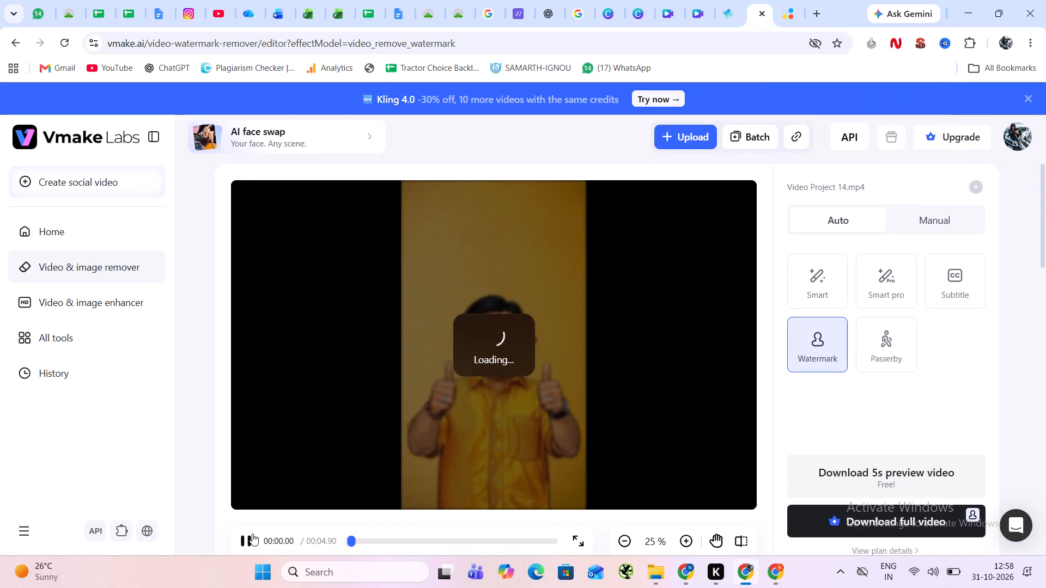
scroll(269, 531, "right", 1)
scroll(372, 516, "right", 1)
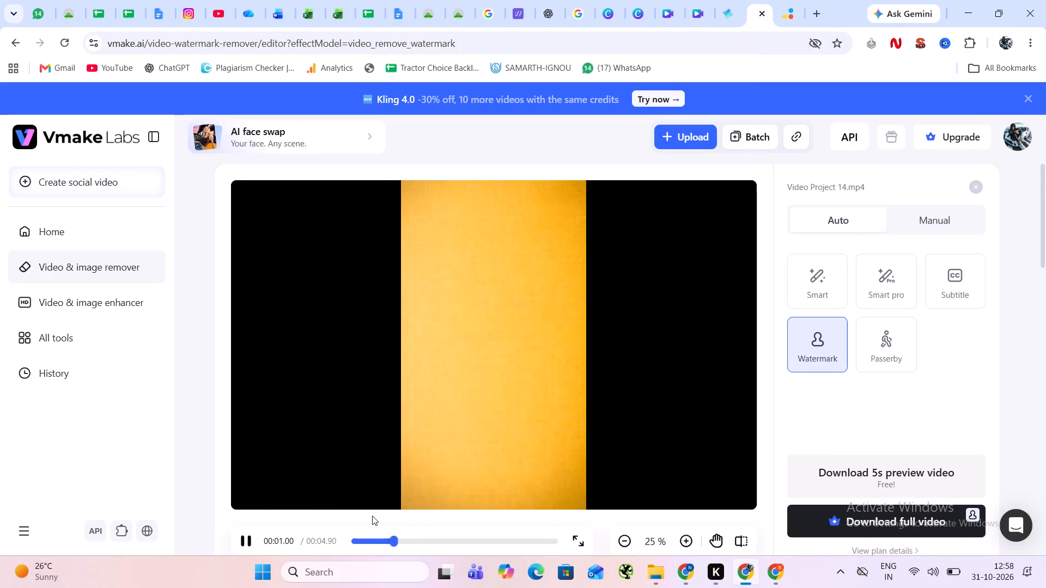
scroll(372, 516, "right", 2)
scroll(399, 470, "right", 1)
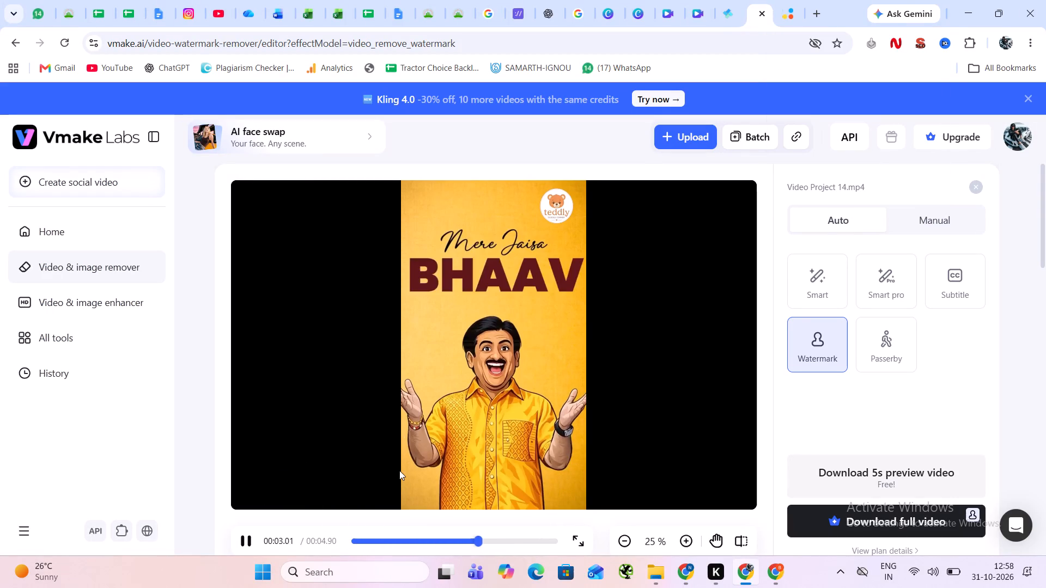
scroll(411, 457, "down", 1)
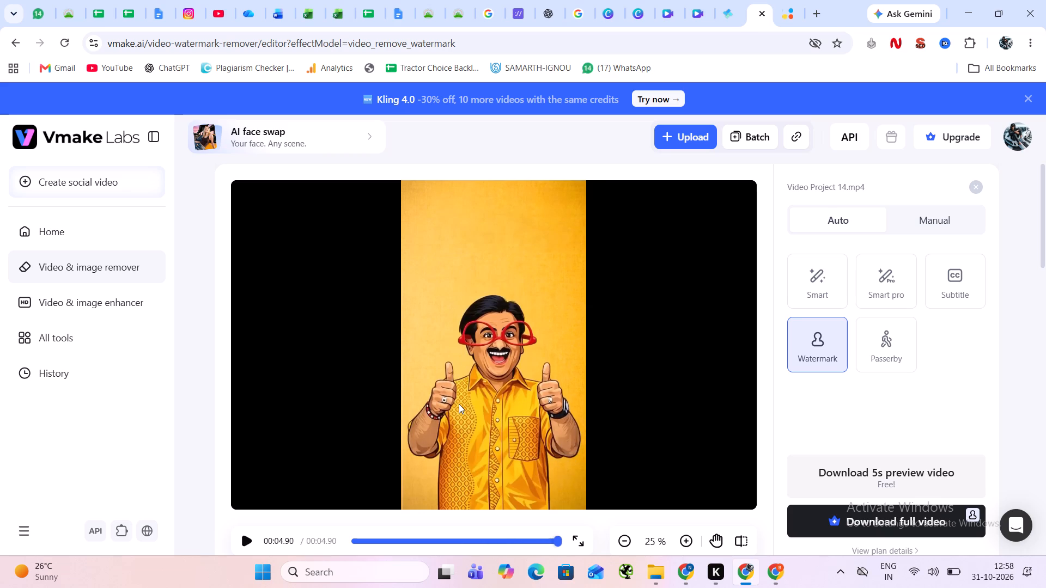
scroll(478, 373, "down", 1)
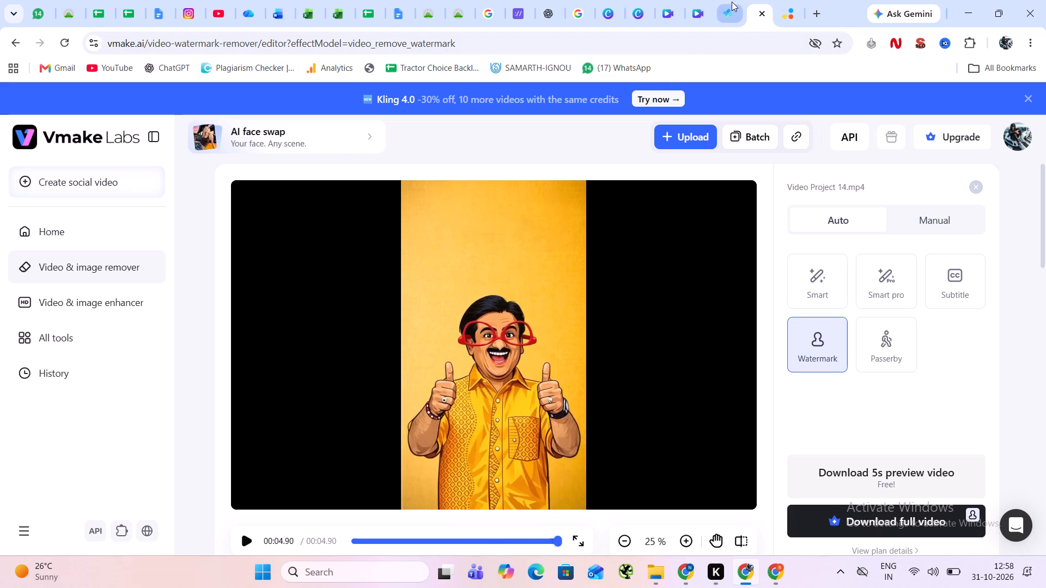
Switch to the 123apps online video editor where the Video Project 14 project is open.
left_click(732, 2)
scroll(732, 2, "right", 1)
left_click(790, 0)
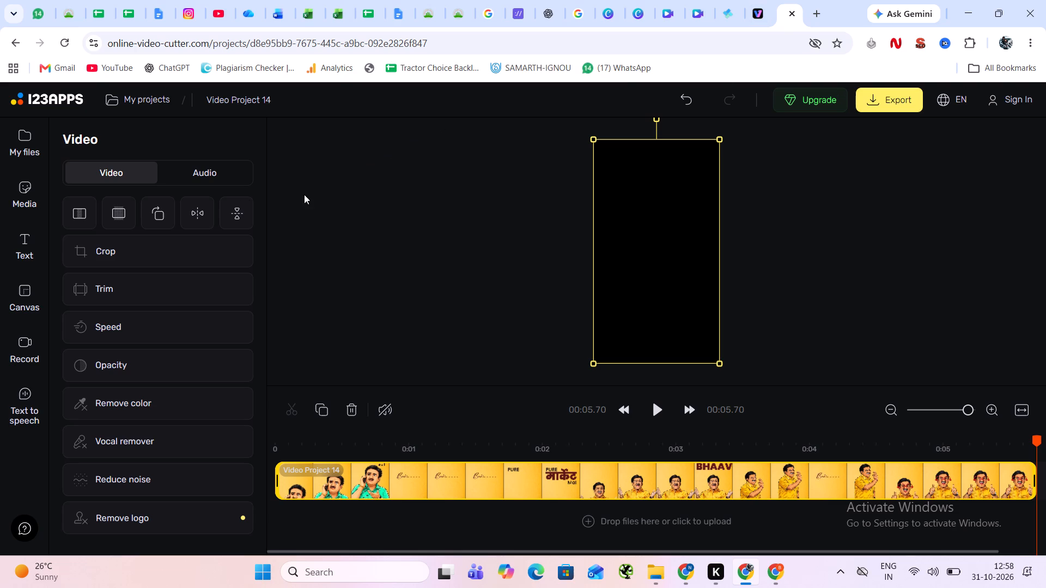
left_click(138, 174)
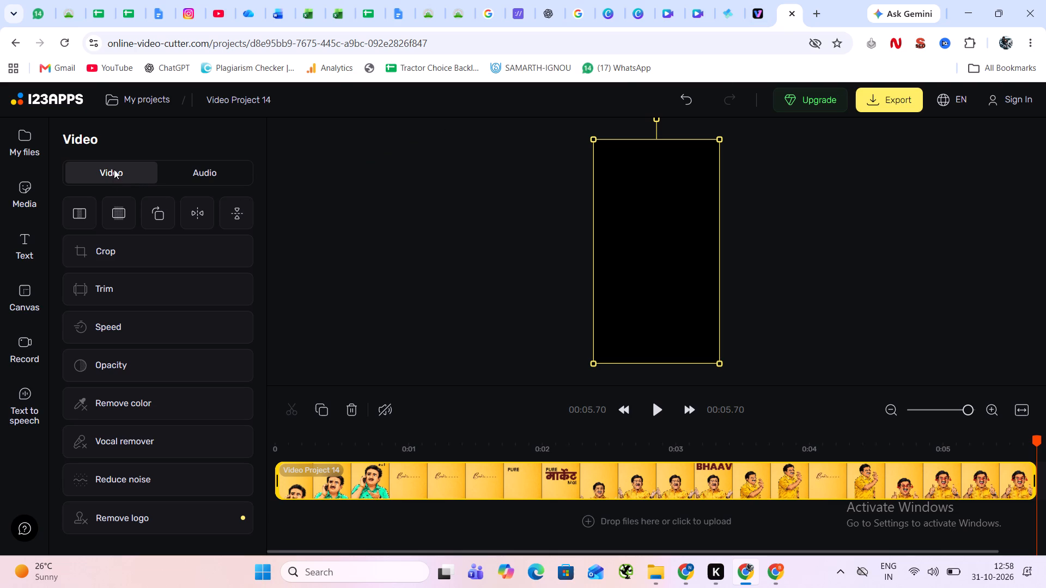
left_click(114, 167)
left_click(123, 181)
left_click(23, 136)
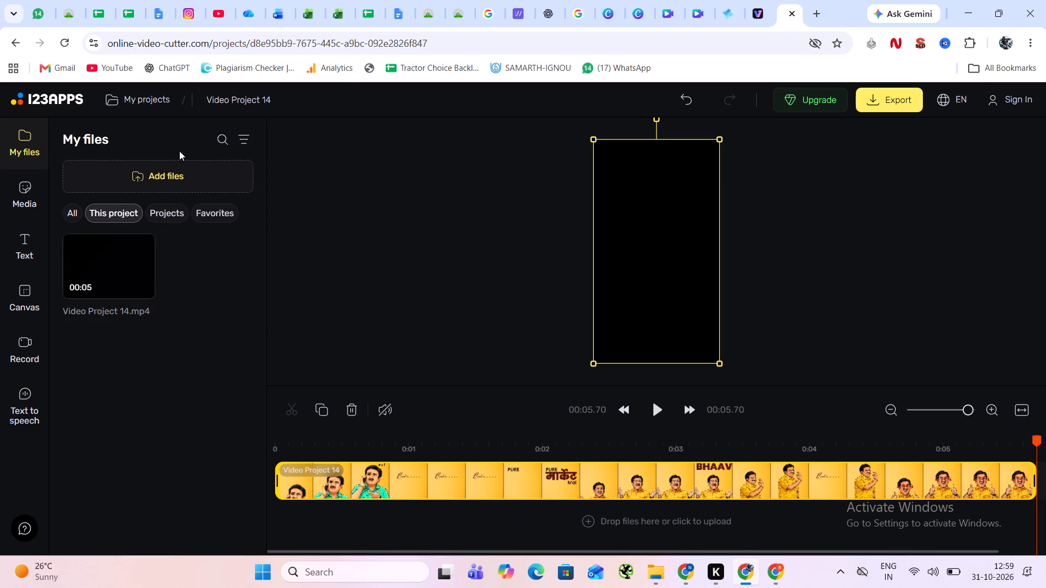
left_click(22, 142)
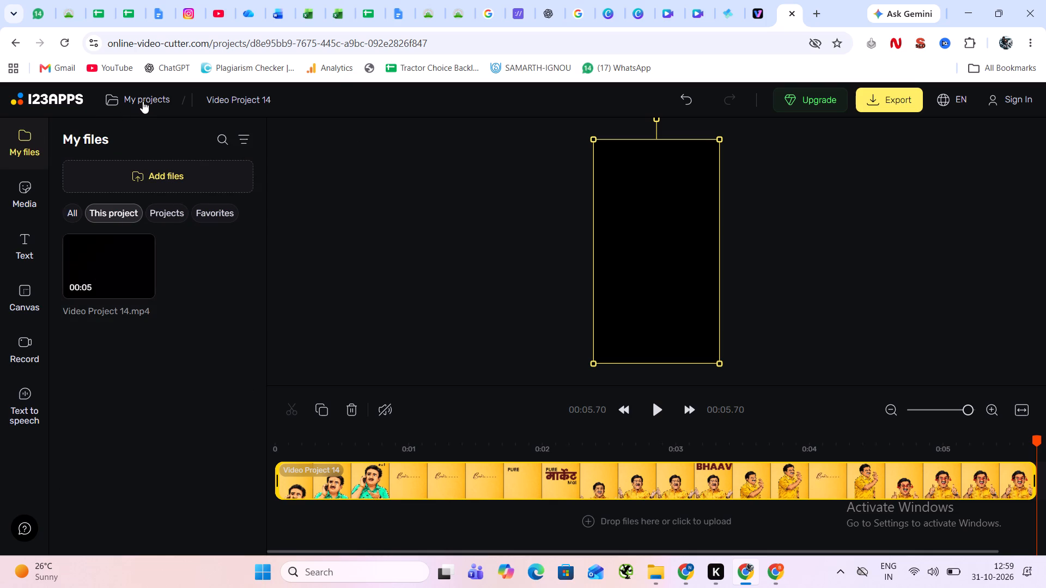
Create a new project from My projects and add the Video Project 14 MP4 from the Downloads folder.
left_click(143, 99)
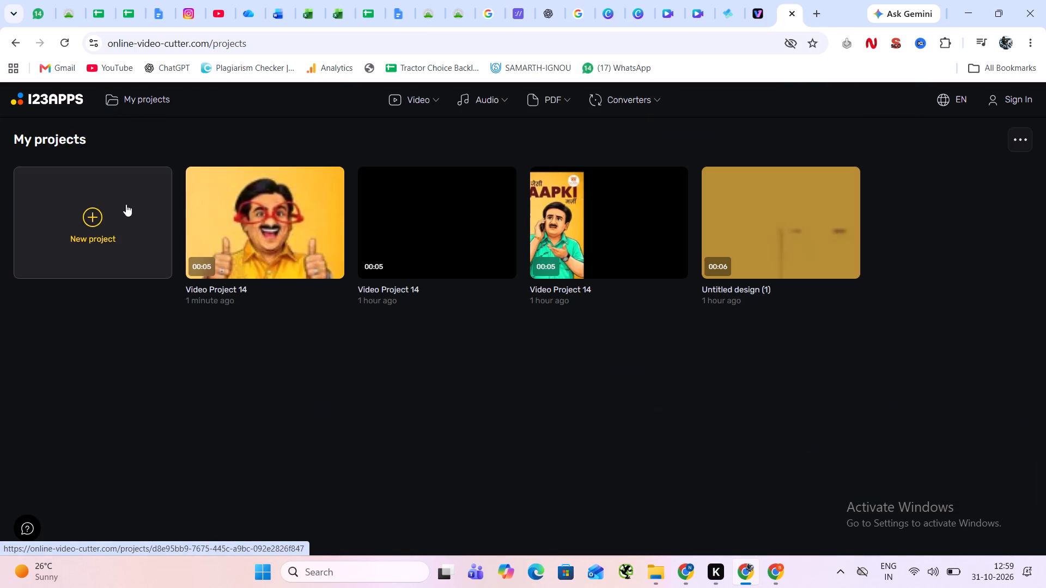
left_click(122, 205)
left_click(576, 305)
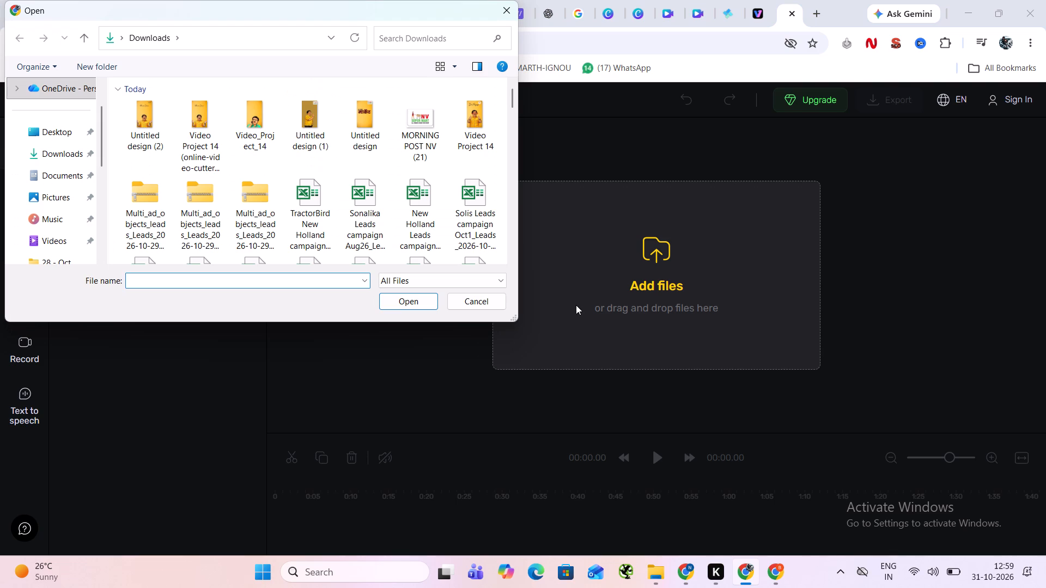
double_click(478, 120)
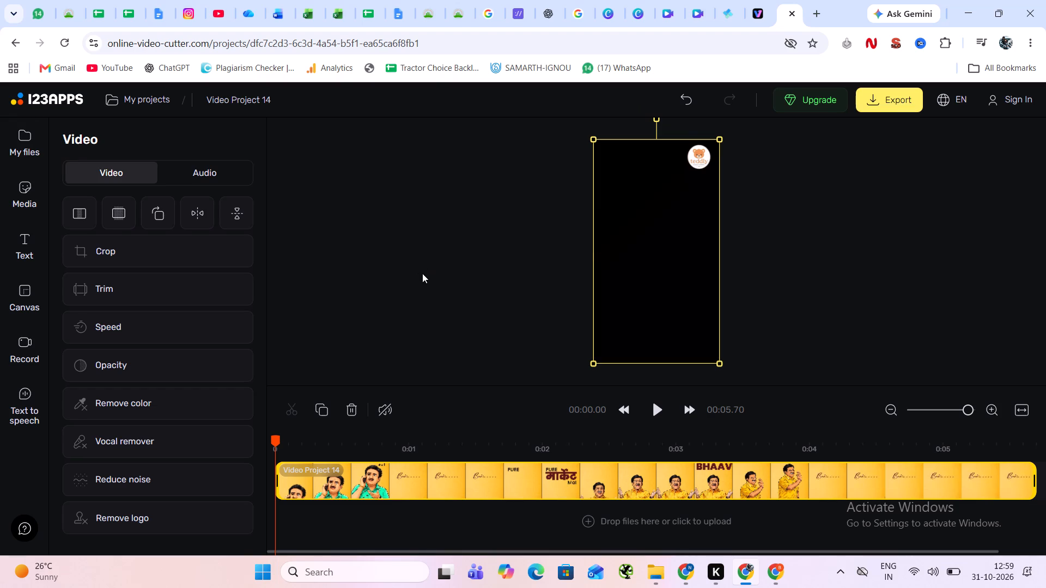
Use Remove logo to mark an area over the bear and text inside the round teddly logo, fit its corners, and apply it.
left_click(158, 510)
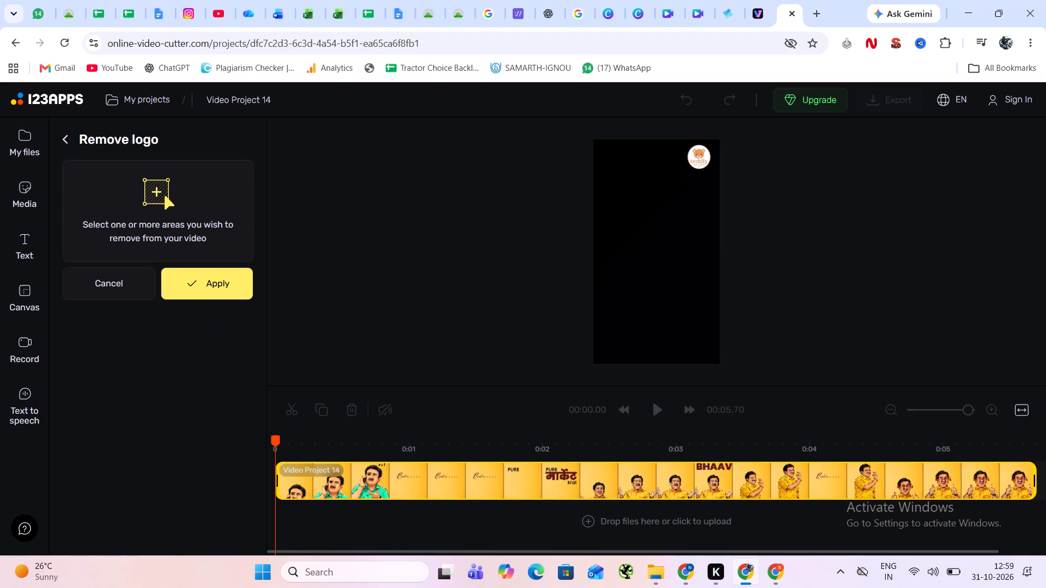
left_click_drag(707, 143, 707, 165)
left_click_drag(707, 165, 703, 164)
left_click_drag(703, 164, 694, 165)
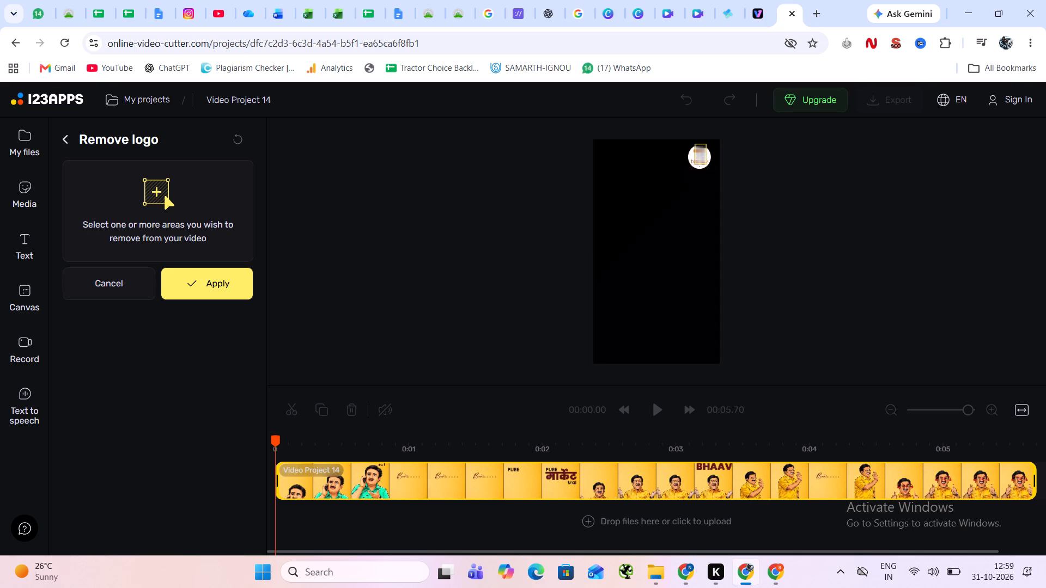
left_click_drag(694, 165, 690, 164)
left_click_drag(690, 164, 691, 166)
left_click_drag(691, 166, 692, 164)
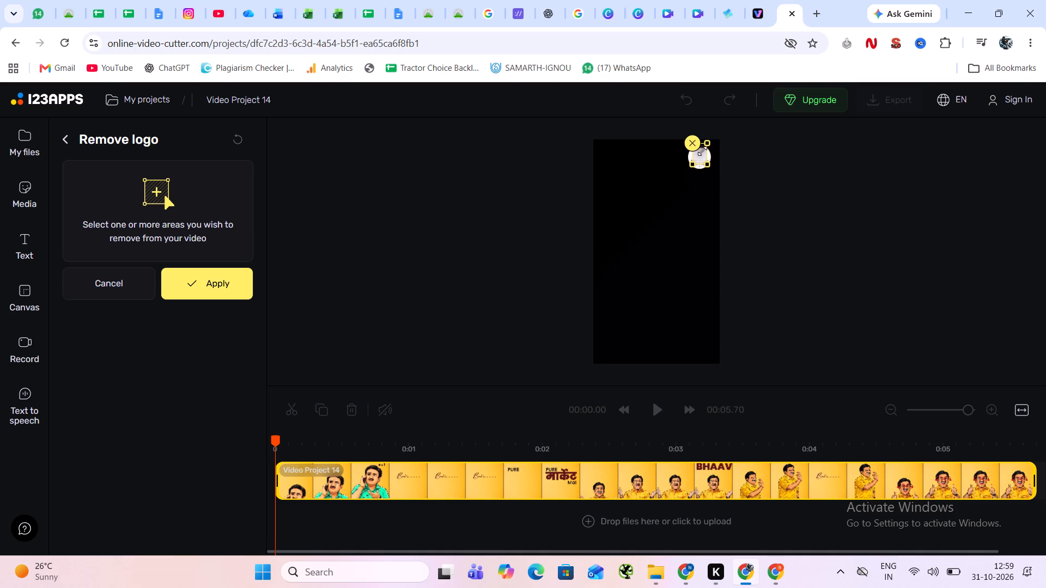
left_click(703, 146)
left_click_drag(704, 166, 706, 167)
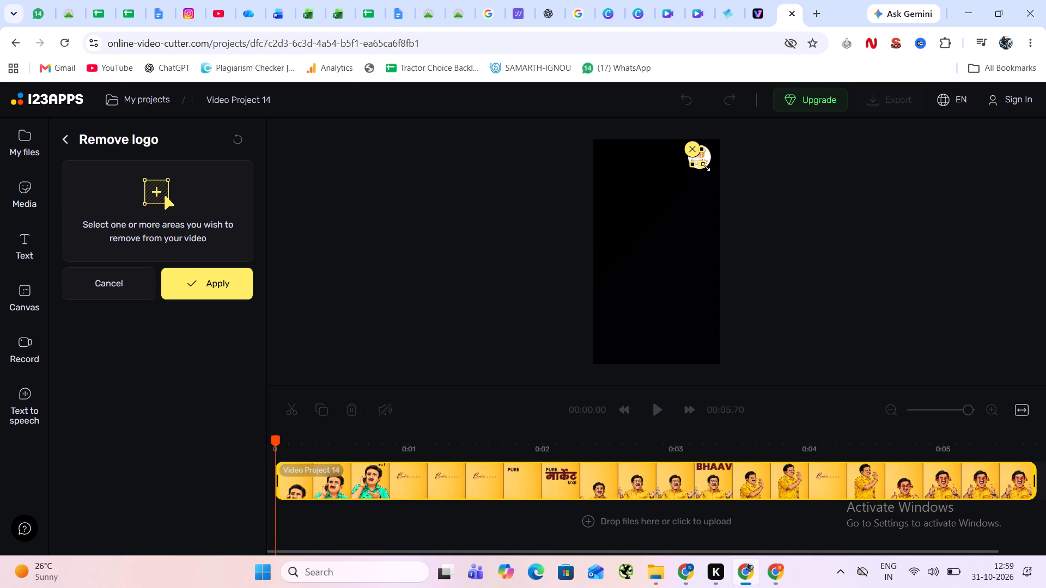
left_click_drag(706, 167, 710, 163)
left_click_drag(710, 163, 710, 166)
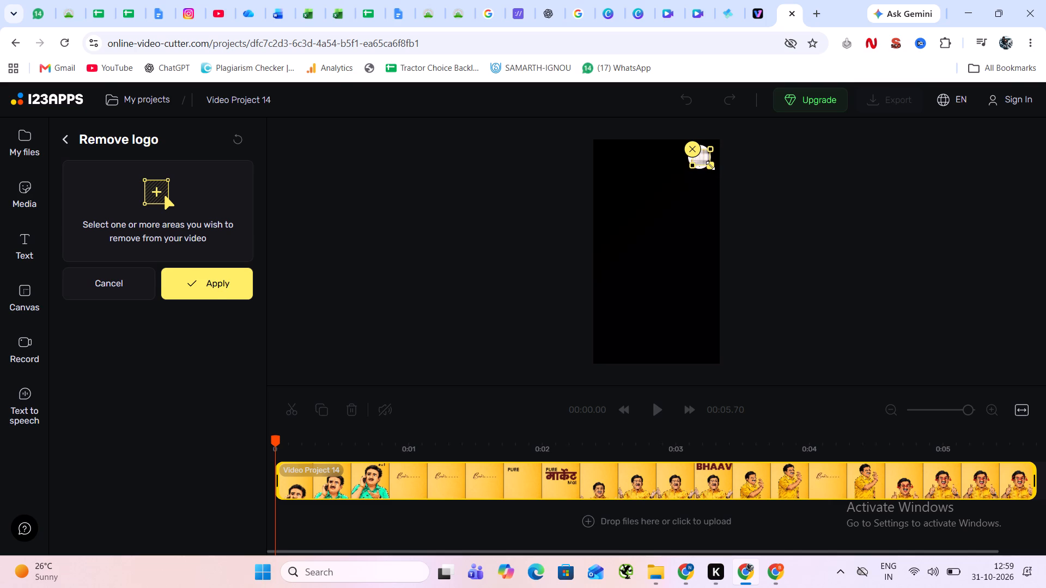
left_click(213, 292)
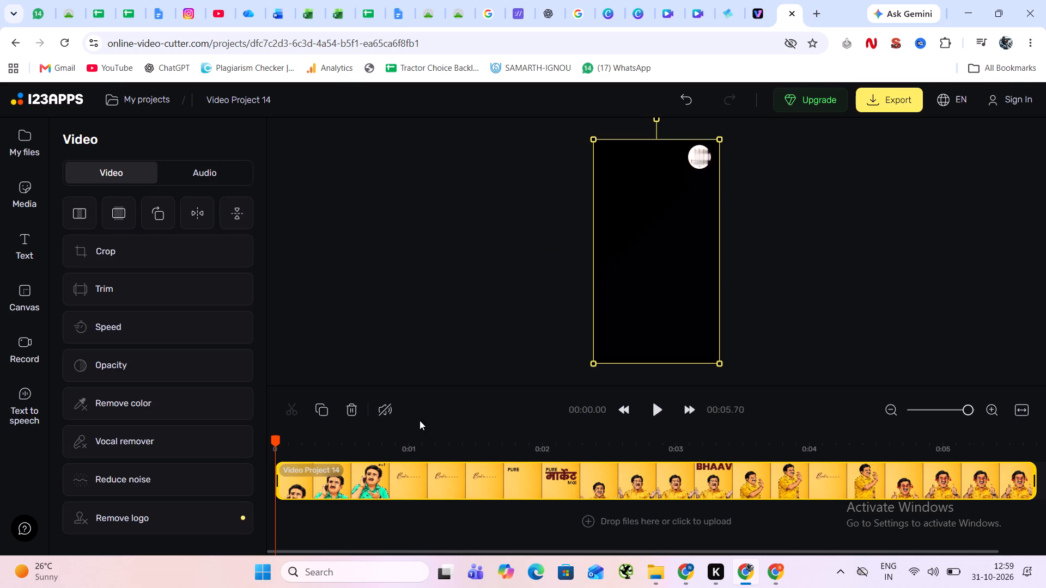
Play back the edited clip to check how the logo area looks, then pause.
left_click(661, 407)
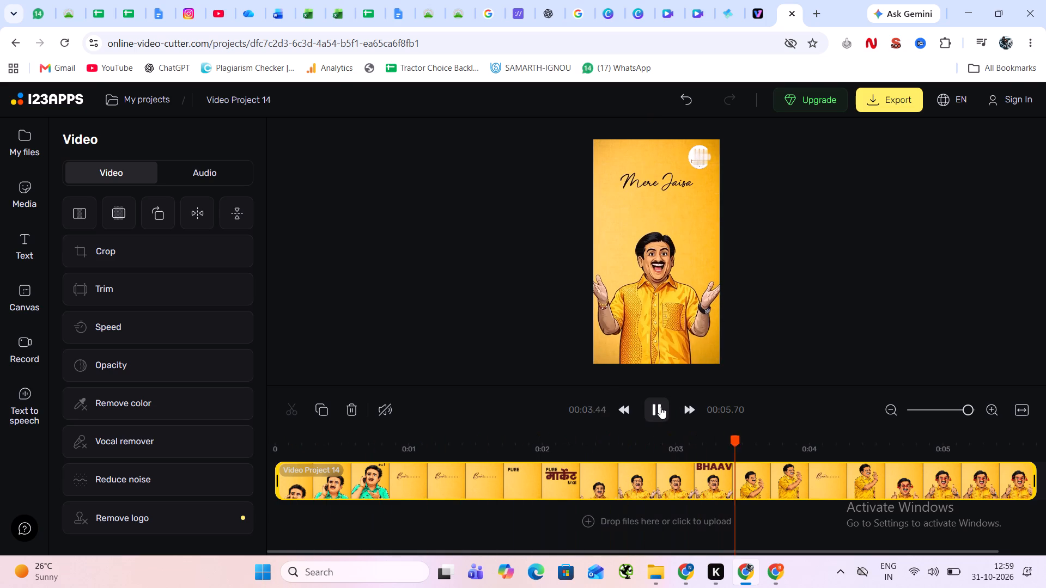
left_click(660, 407)
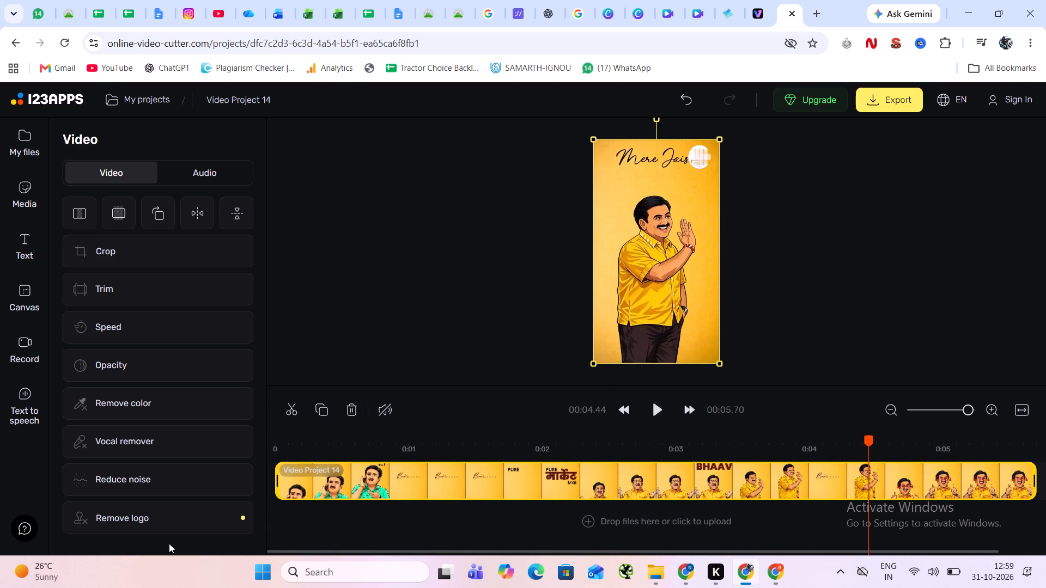
Reopen Remove logo, adjust the area's lower outer corner to fit within the white logo circle, and apply it.
left_click(165, 522)
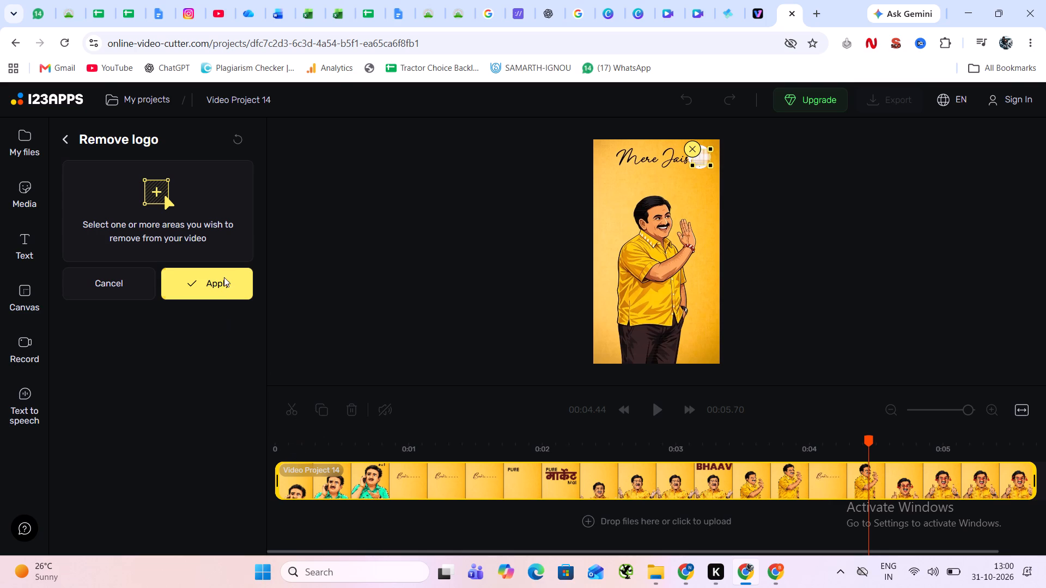
left_click(221, 289)
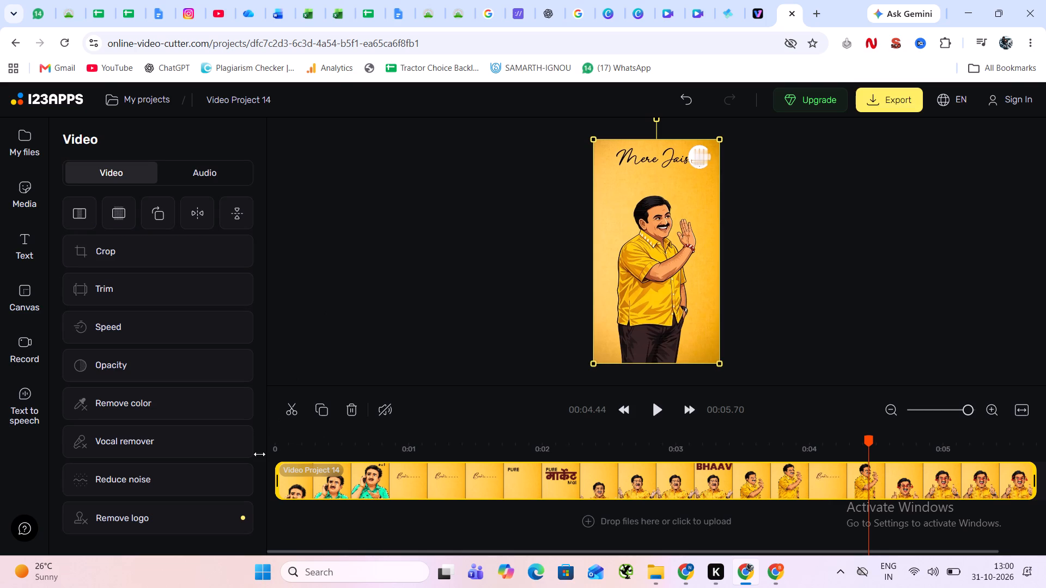
left_click(218, 508)
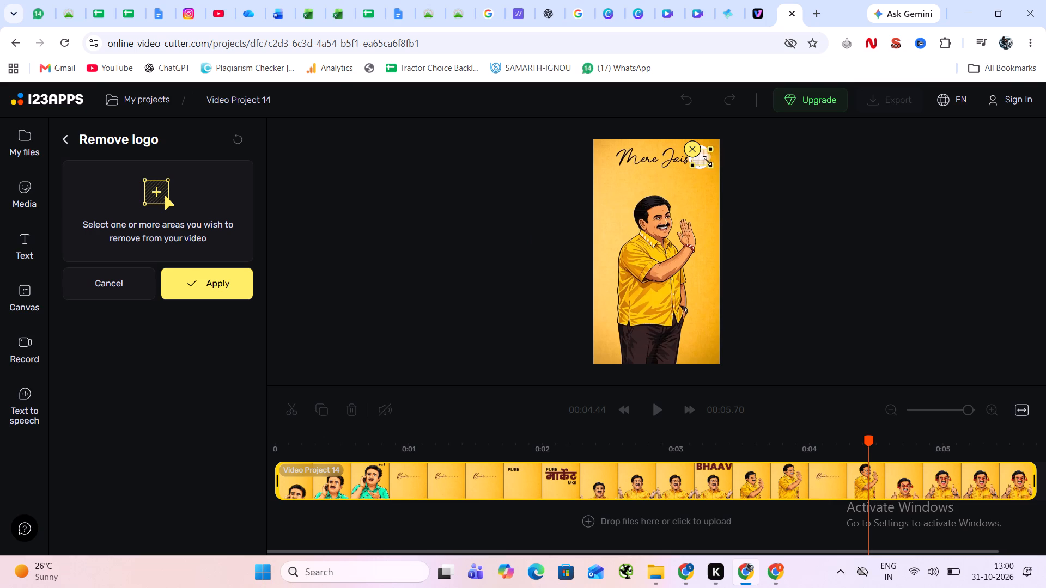
left_click_drag(707, 161, 704, 164)
left_click_drag(704, 164, 707, 166)
left_click_drag(707, 166, 708, 166)
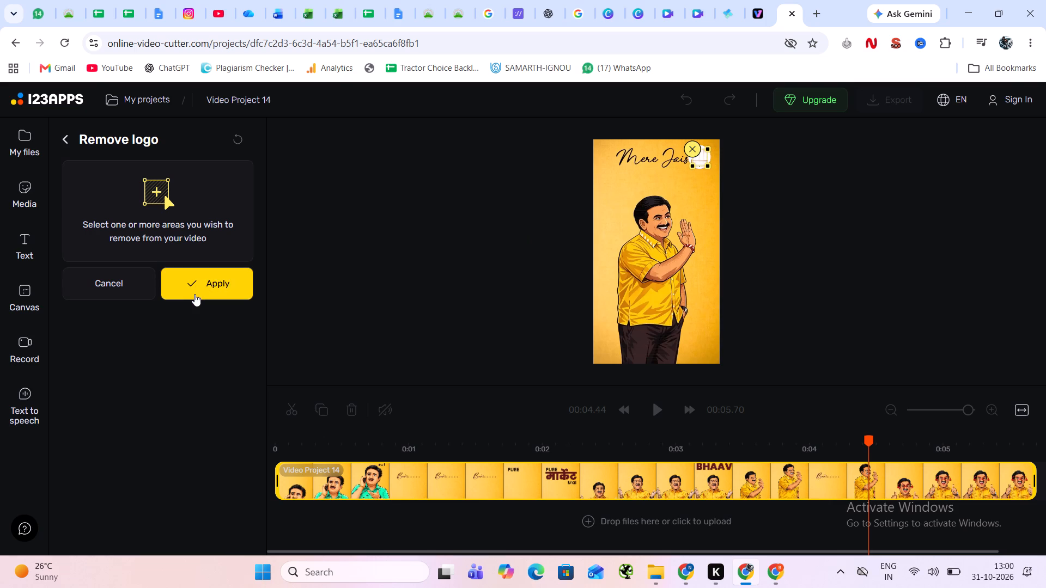
left_click(195, 294)
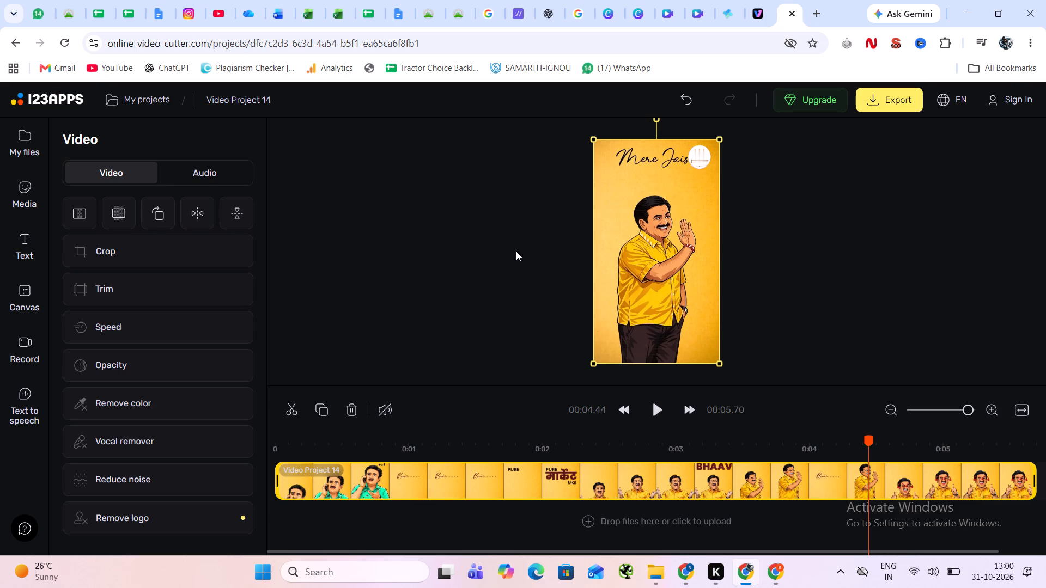
Reopen Remove logo, extend the area's corners to cover more of the white logo circle, and apply it.
left_click(141, 521)
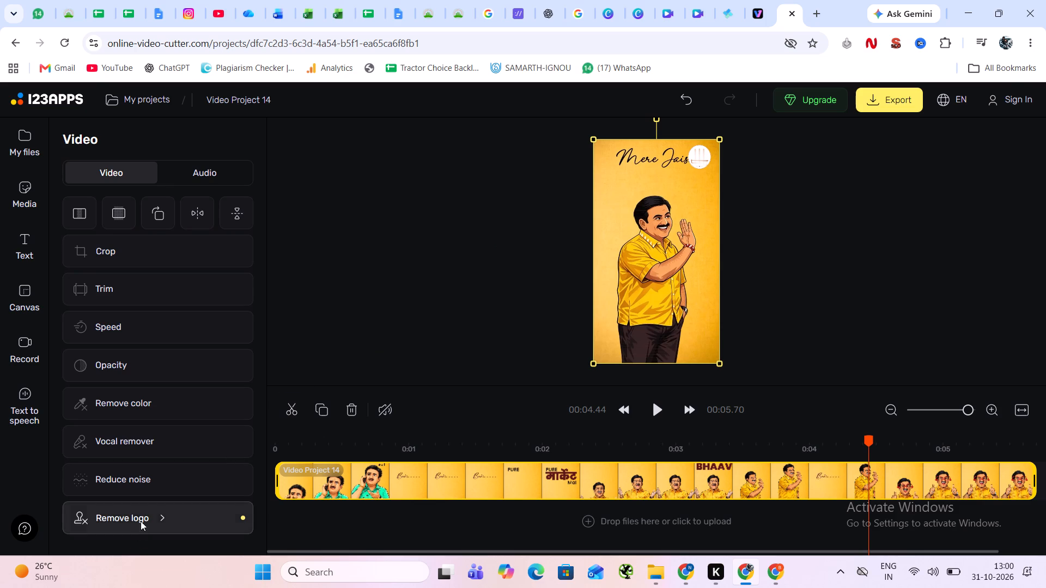
left_click(209, 287)
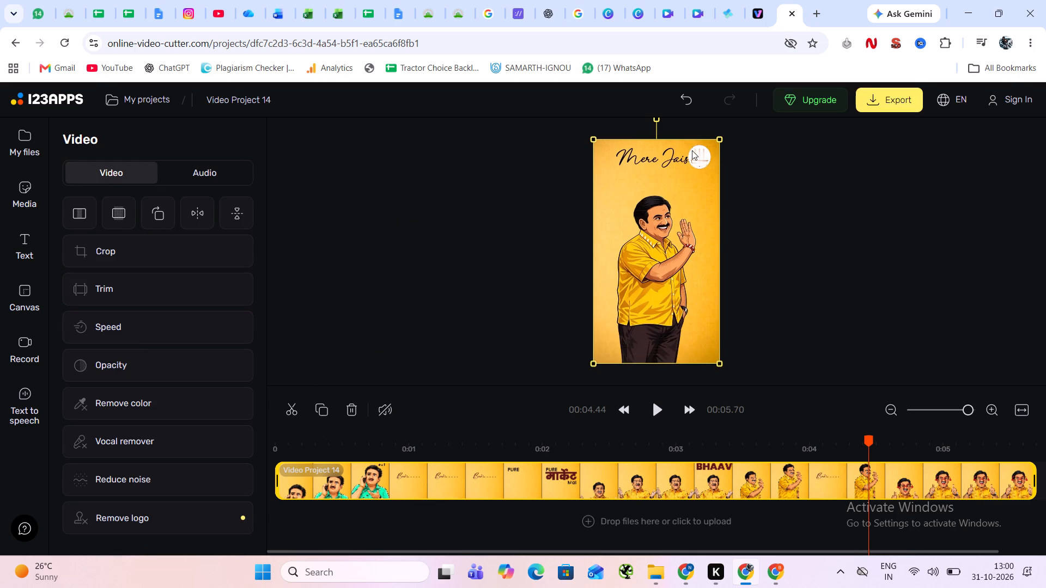
left_click(129, 507)
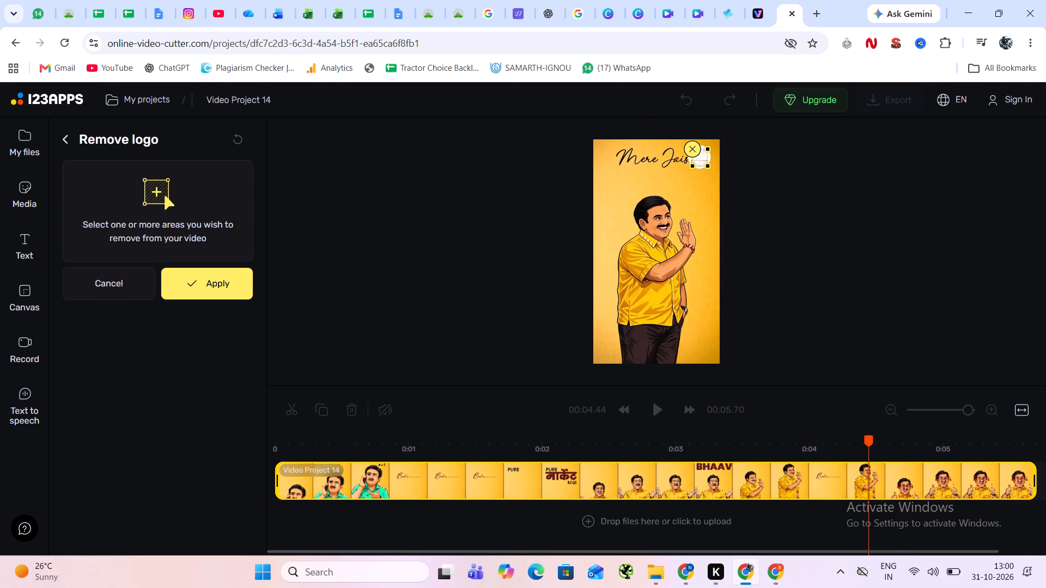
left_click(708, 145)
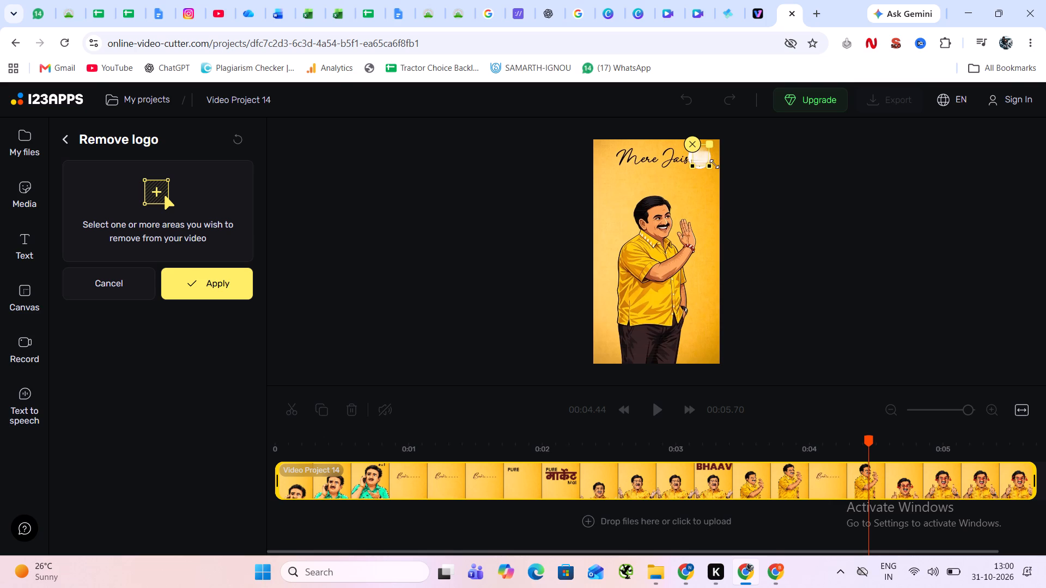
left_click(711, 167)
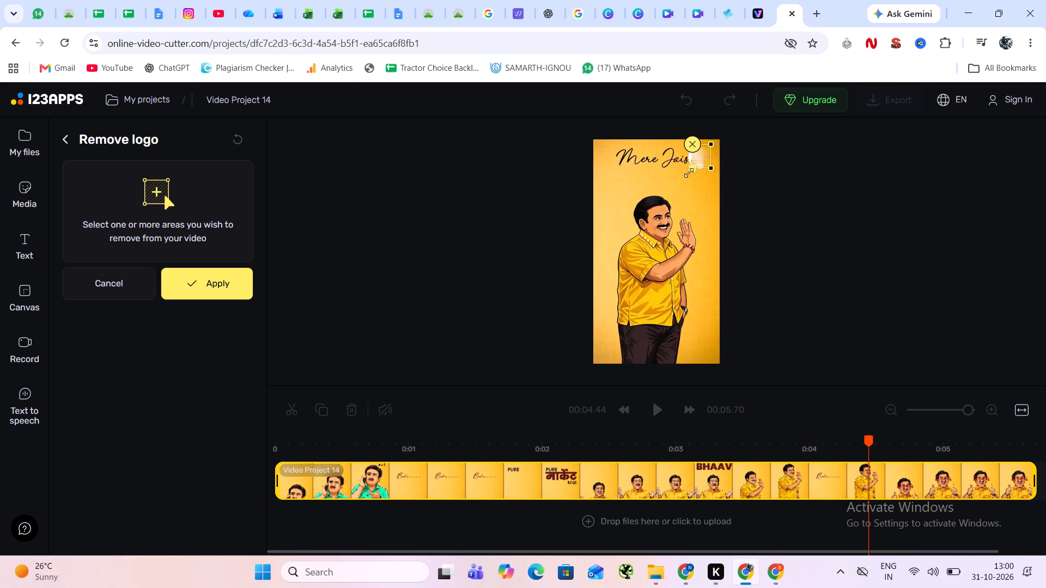
left_click(692, 168)
left_click(203, 284)
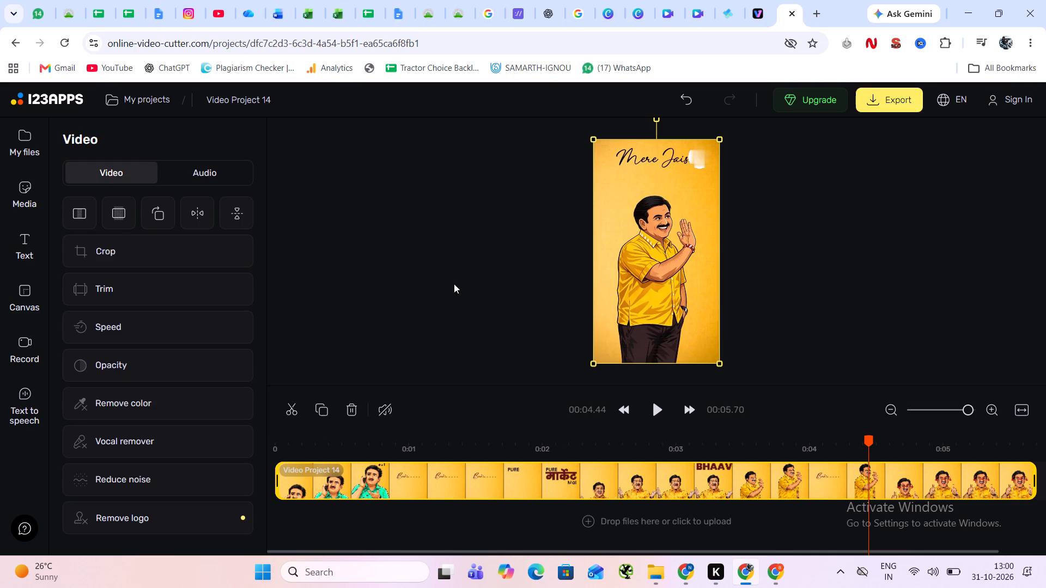
Play the edited clip to its end to check how the logo area looks.
left_click(663, 411)
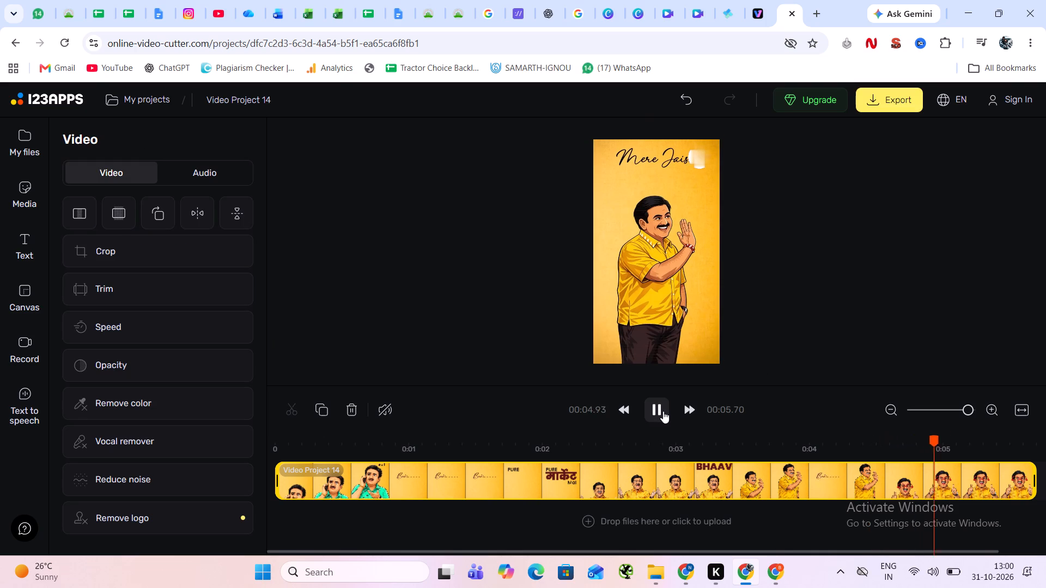
right_click(663, 411)
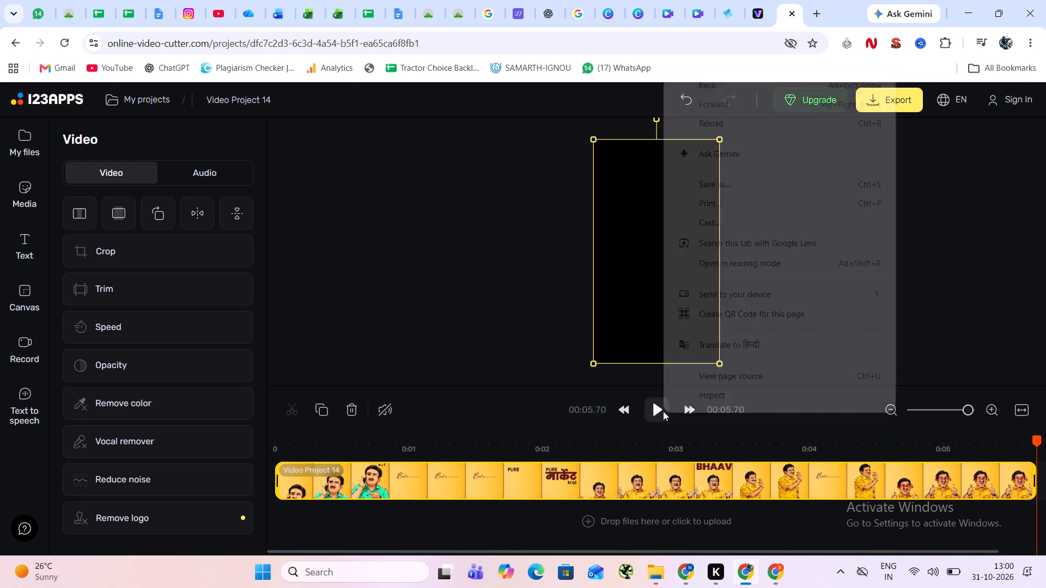
left_click(656, 411)
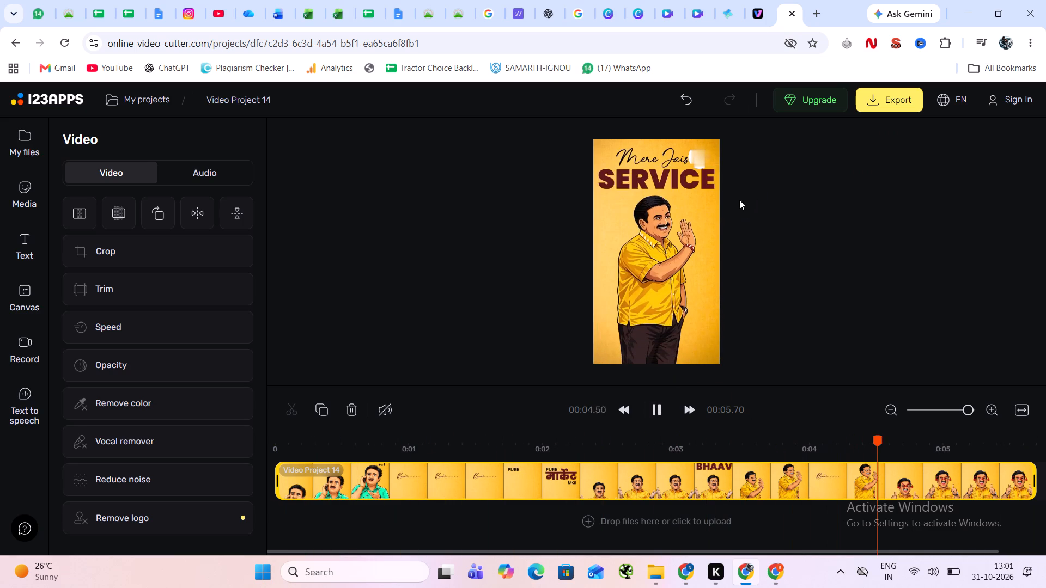
Export the edited video as an MP4 at 720p and save the processed file.
left_click(891, 94)
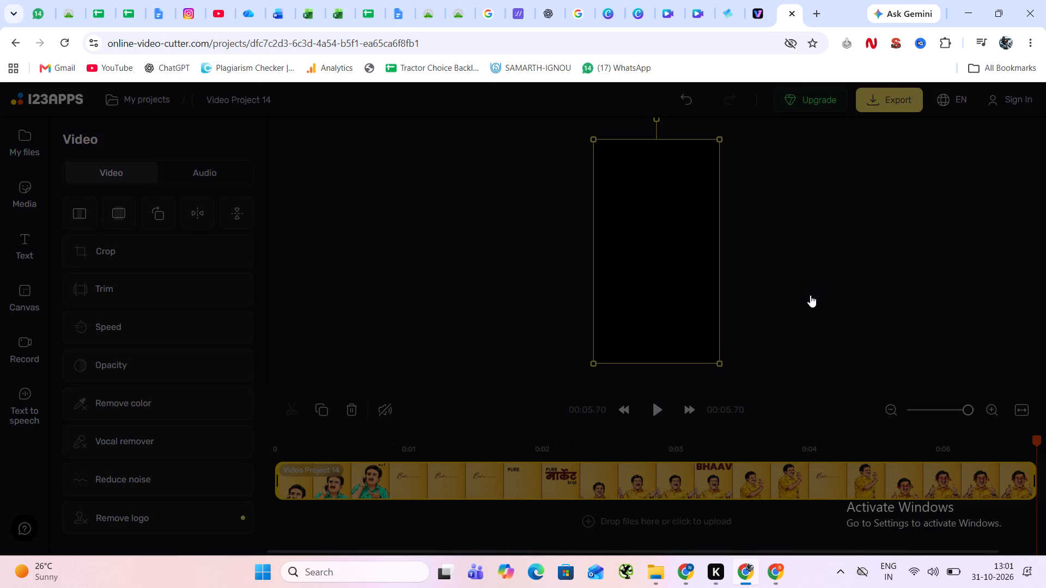
right_click(810, 295)
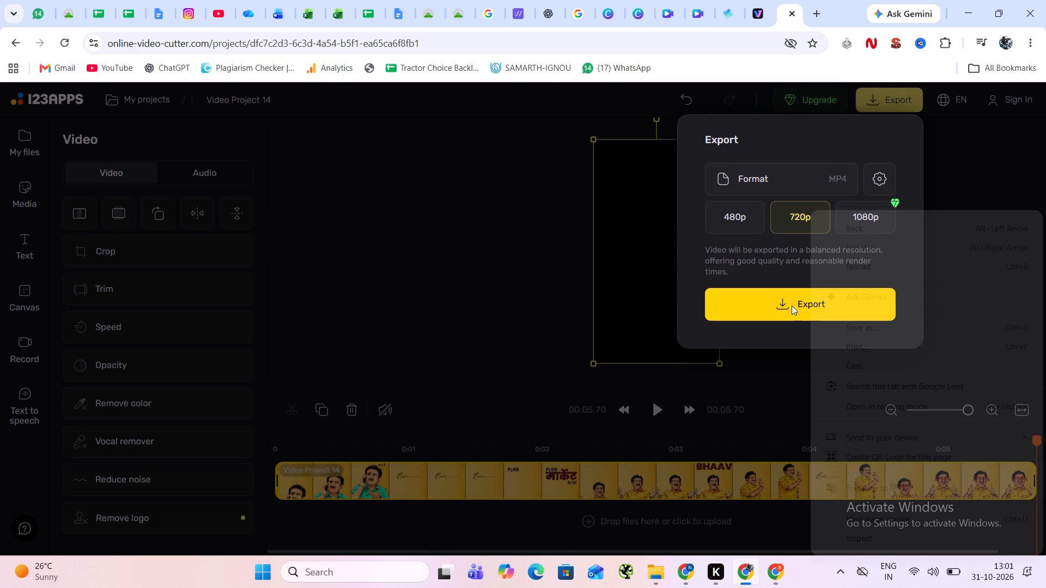
left_click(782, 304)
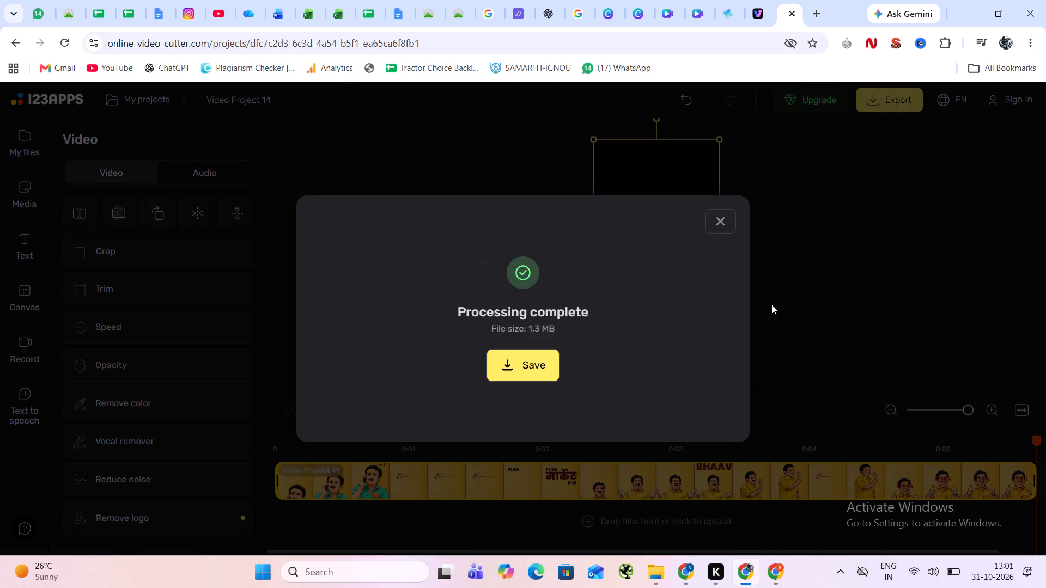
left_click(474, 362)
left_click(519, 367)
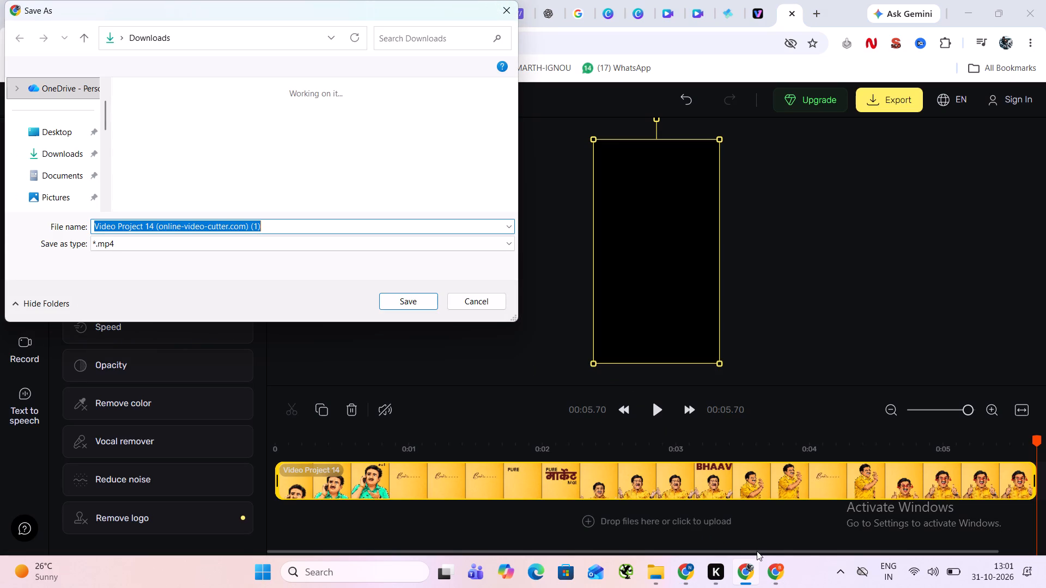
Save the exported MP4 to Downloads as "Video Project 14 (online-video-cutter.com) (1)".
left_click(410, 290)
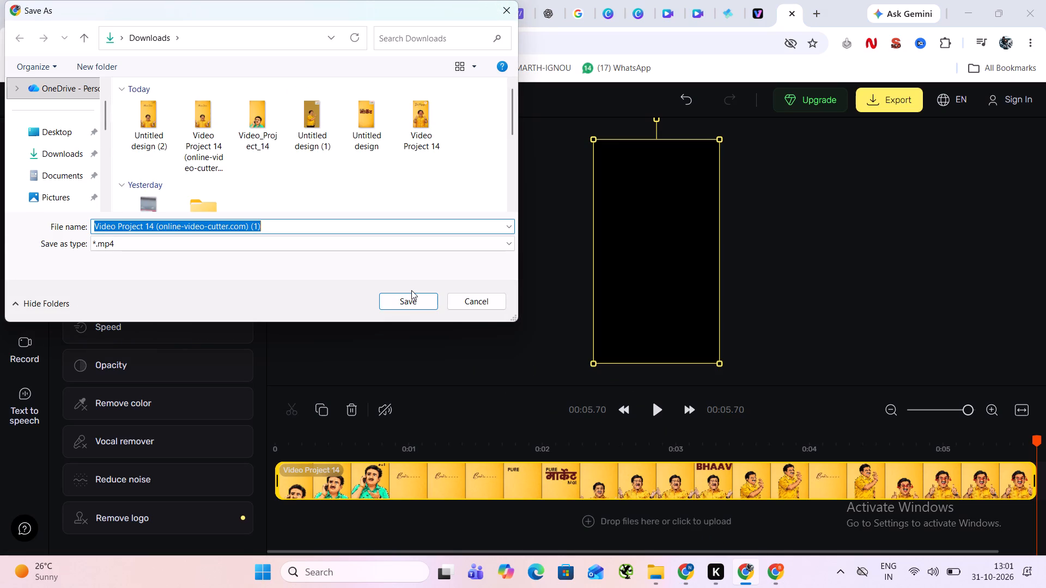
left_click(404, 298)
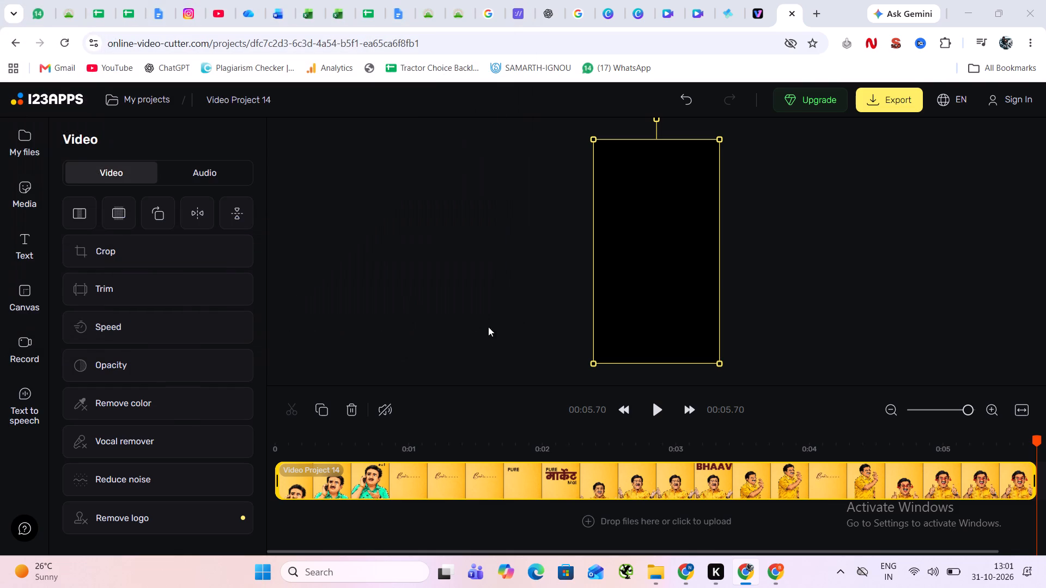
Switch to the Canva Instagram Reel design, upload the newly saved video and add it after the existing clip.
left_click(779, 559)
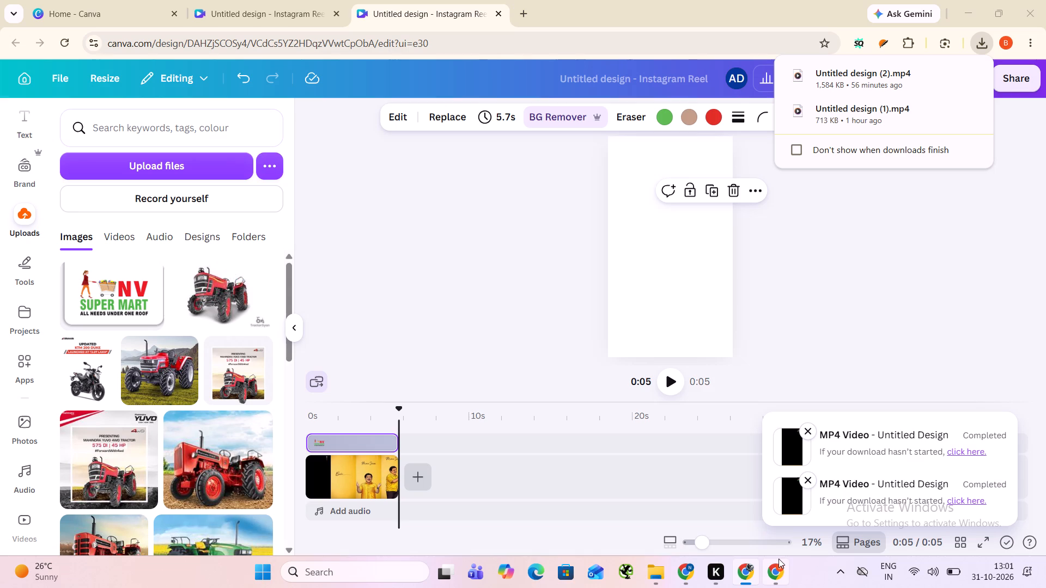
left_click(201, 174)
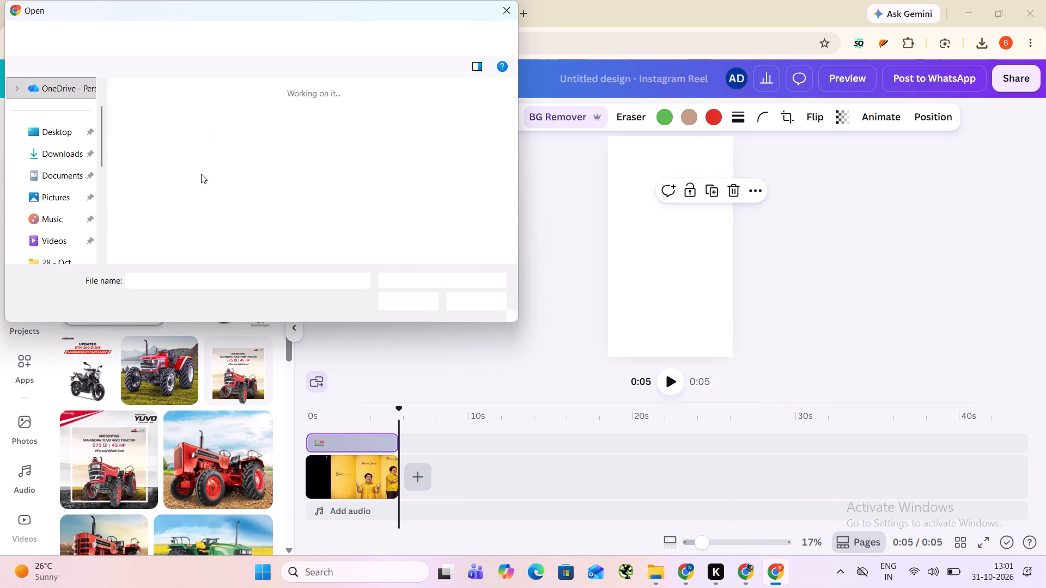
double_click(152, 123)
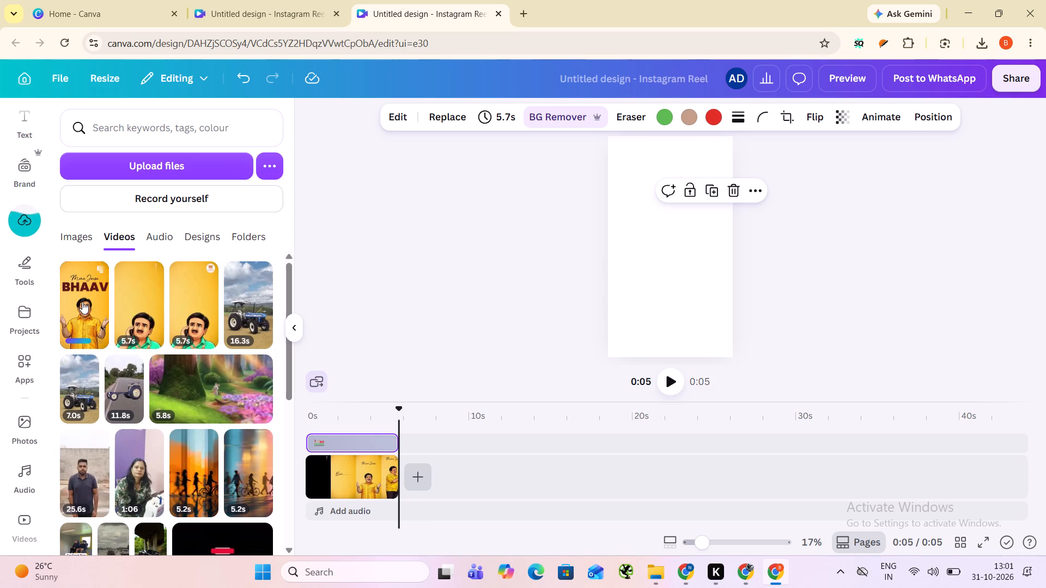
left_click(84, 304)
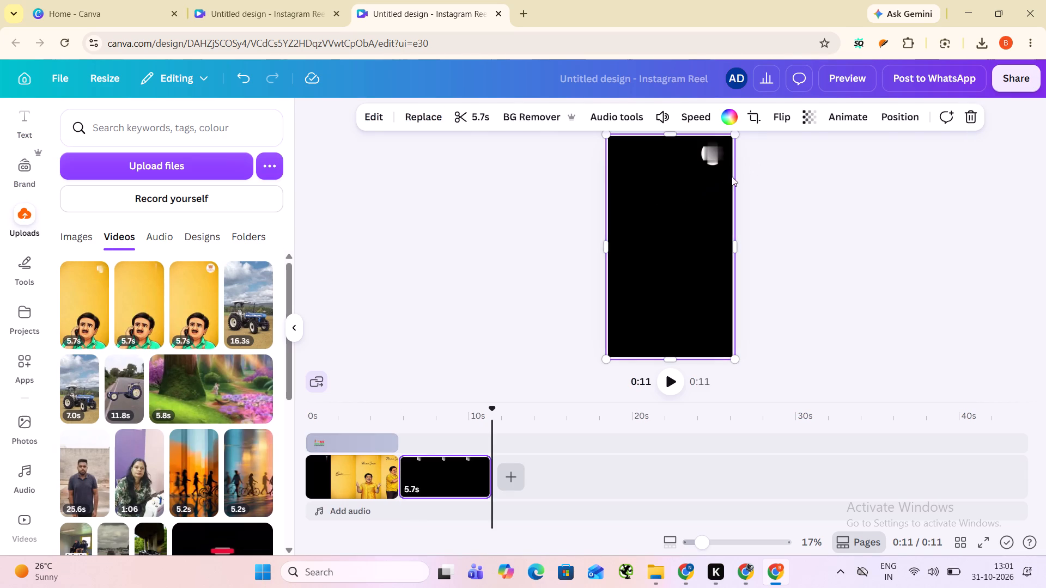
In Canva's Untitled design - Instagram Reel, delete the first clip from the timeline.
left_click(676, 373)
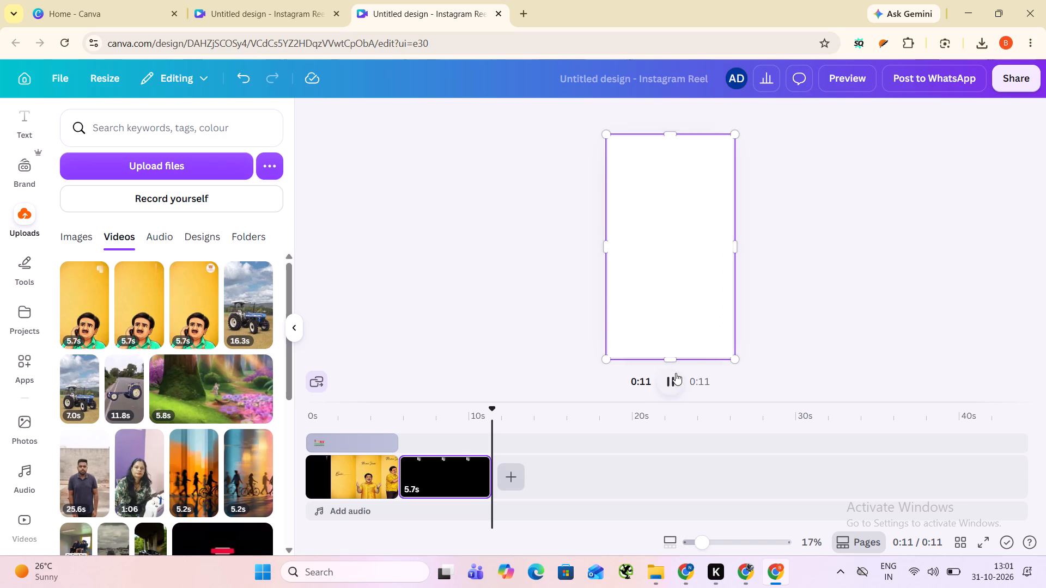
left_click(374, 480)
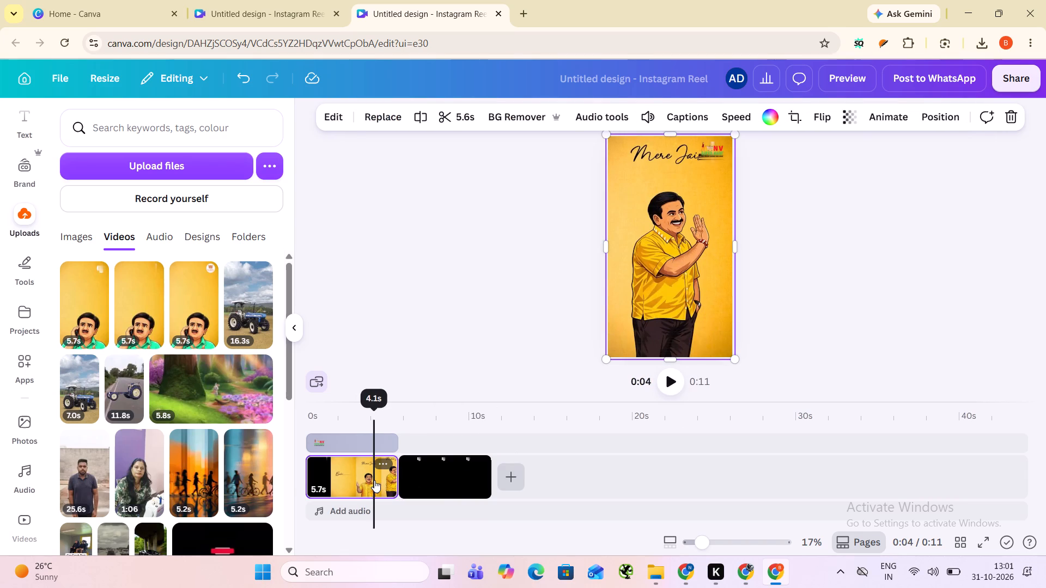
key("Delete")
Play the remaining clip from about the two-second mark to check its logo area.
left_click(344, 479)
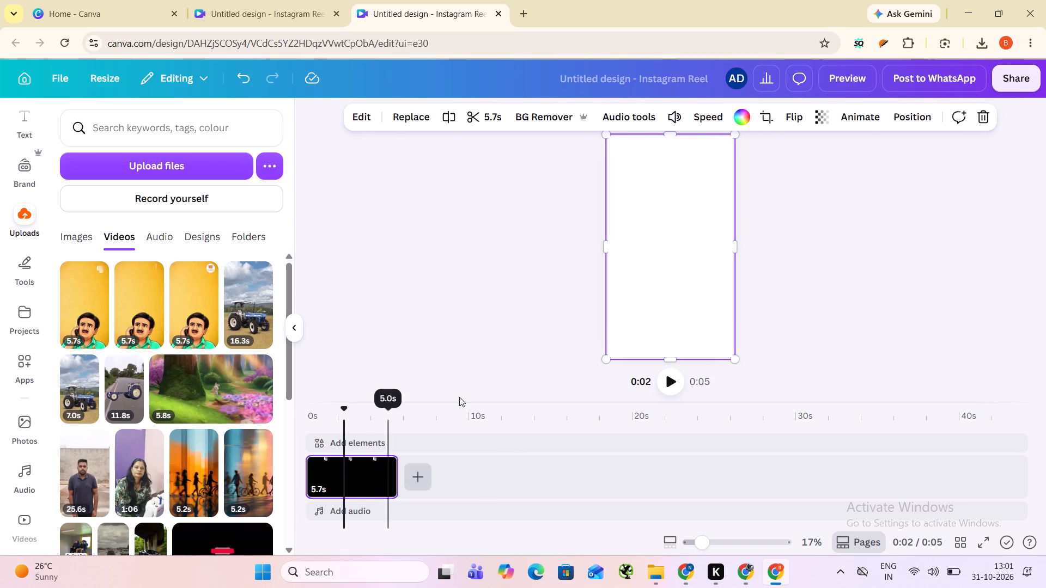
left_click(674, 385)
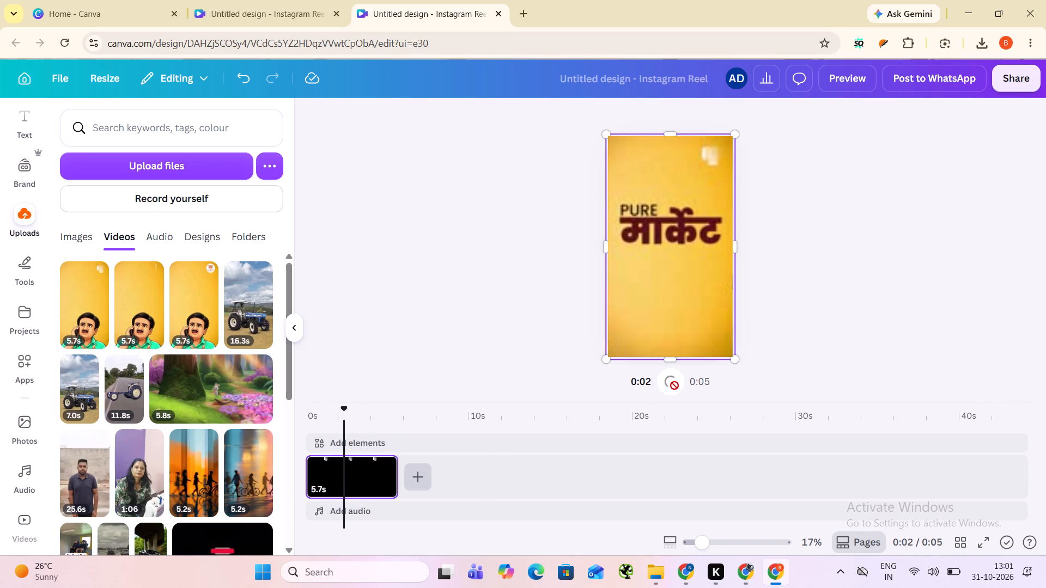
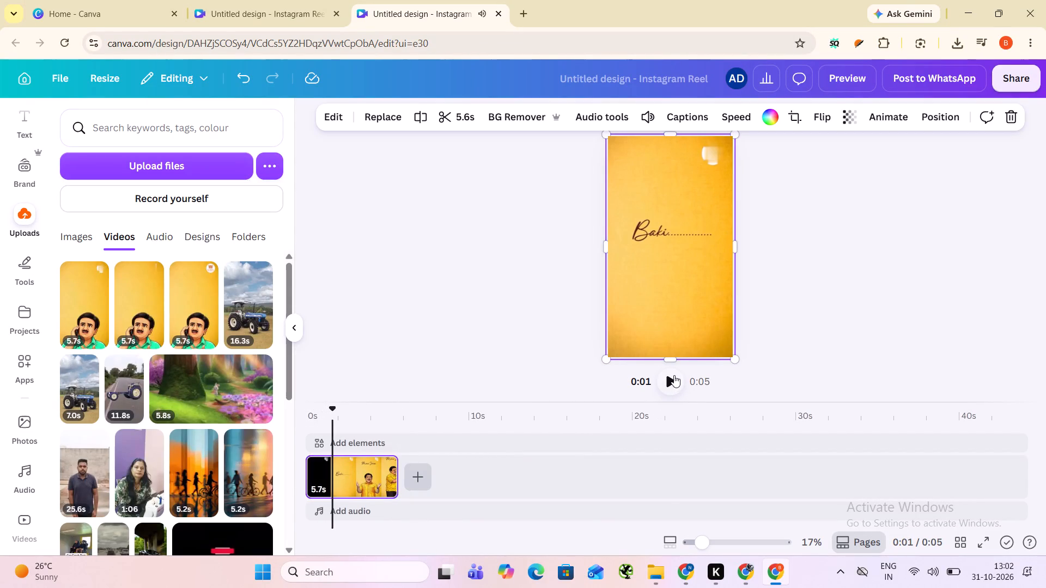
Add the uploaded NV Super Mart logo image to the reel, shrink it, and place it over the blurred patch near the upper-right corner.
left_click(72, 238)
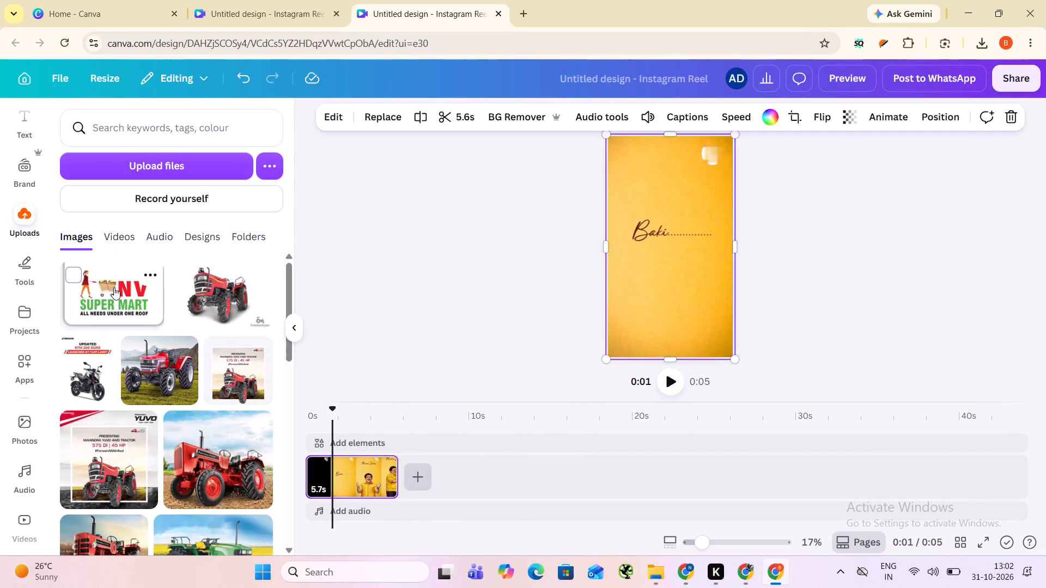
left_click_drag(111, 295, 502, 271)
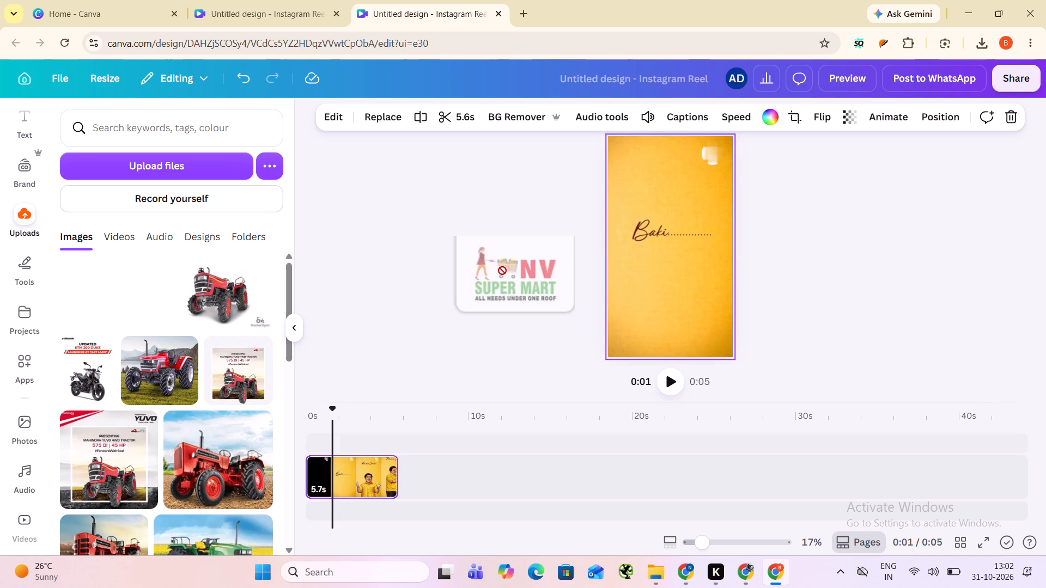
left_click_drag(502, 271, 672, 266)
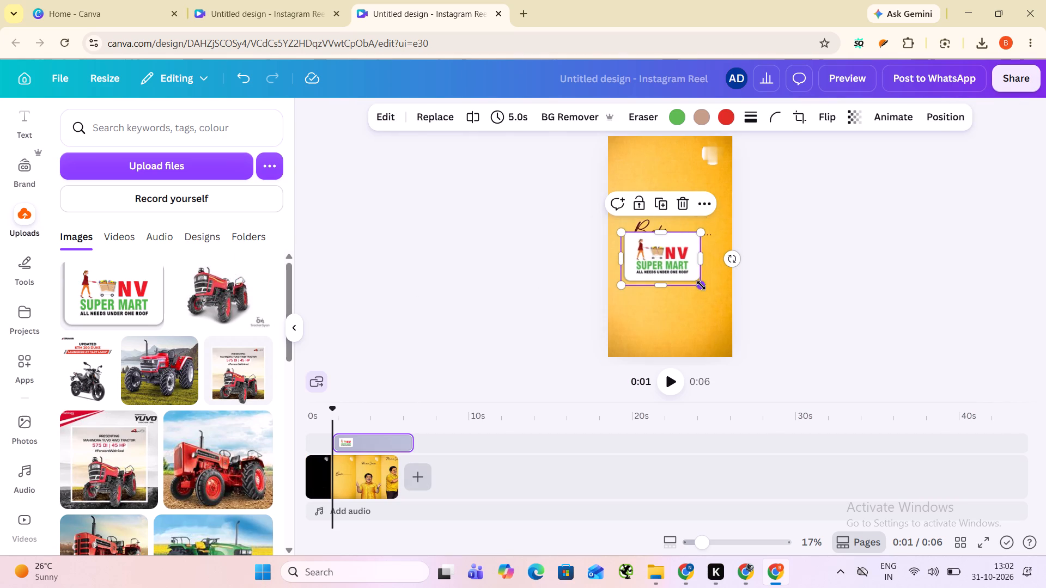
left_click_drag(701, 285, 659, 252)
left_click_drag(636, 243, 709, 146)
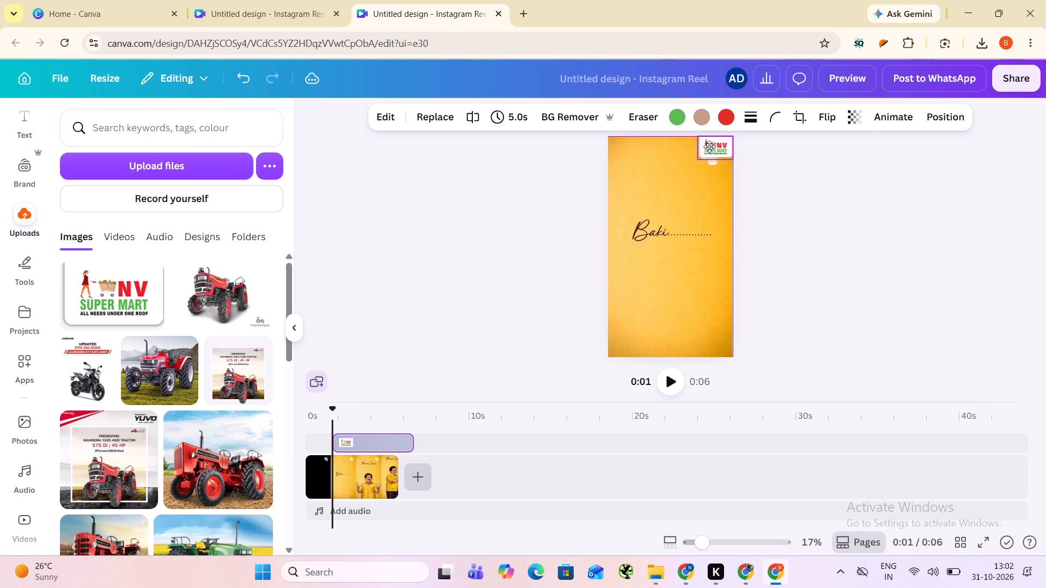
left_click_drag(709, 146, 708, 159)
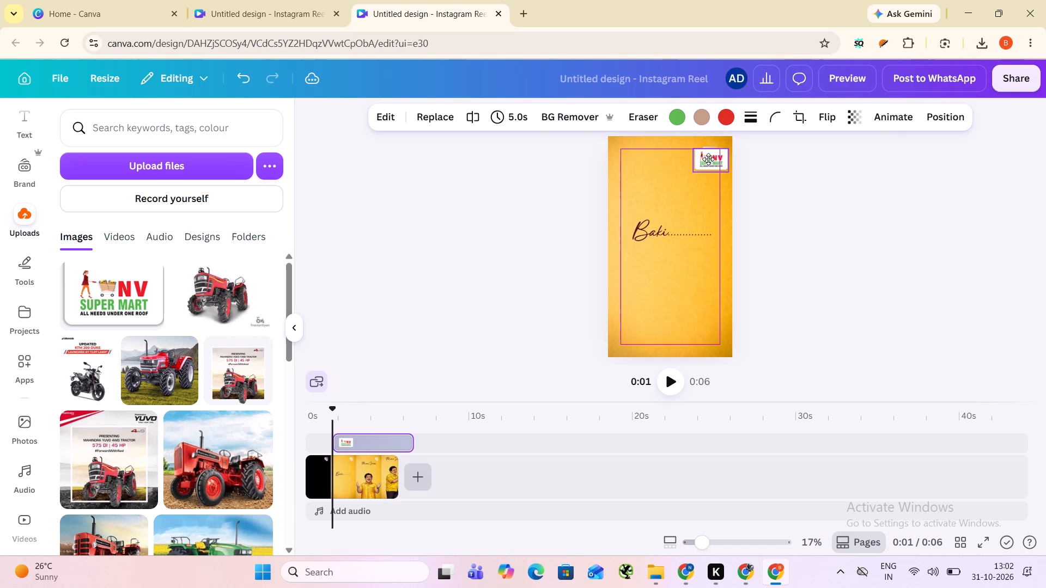
left_click_drag(708, 159, 708, 156)
left_click(787, 180)
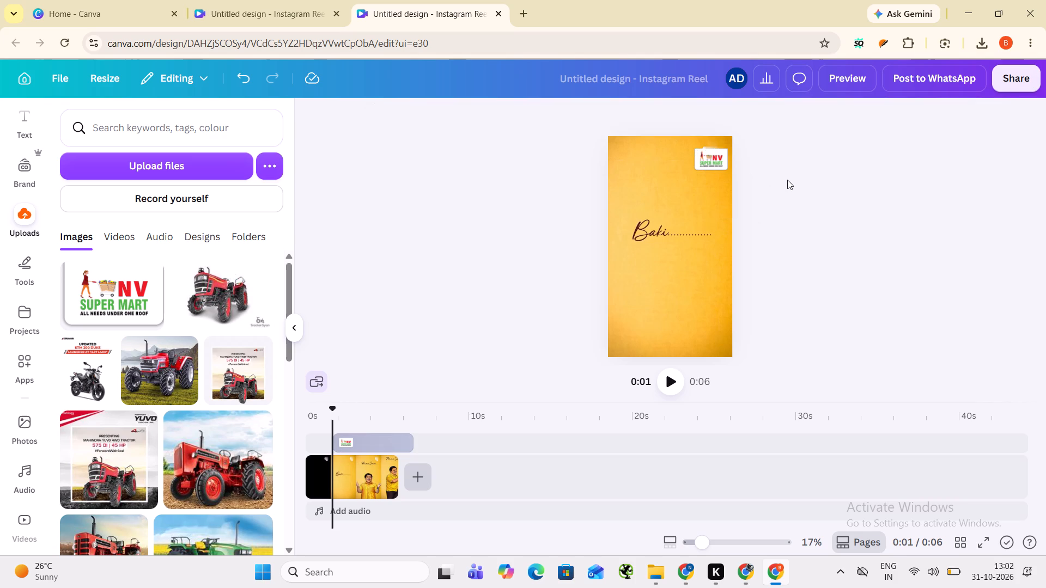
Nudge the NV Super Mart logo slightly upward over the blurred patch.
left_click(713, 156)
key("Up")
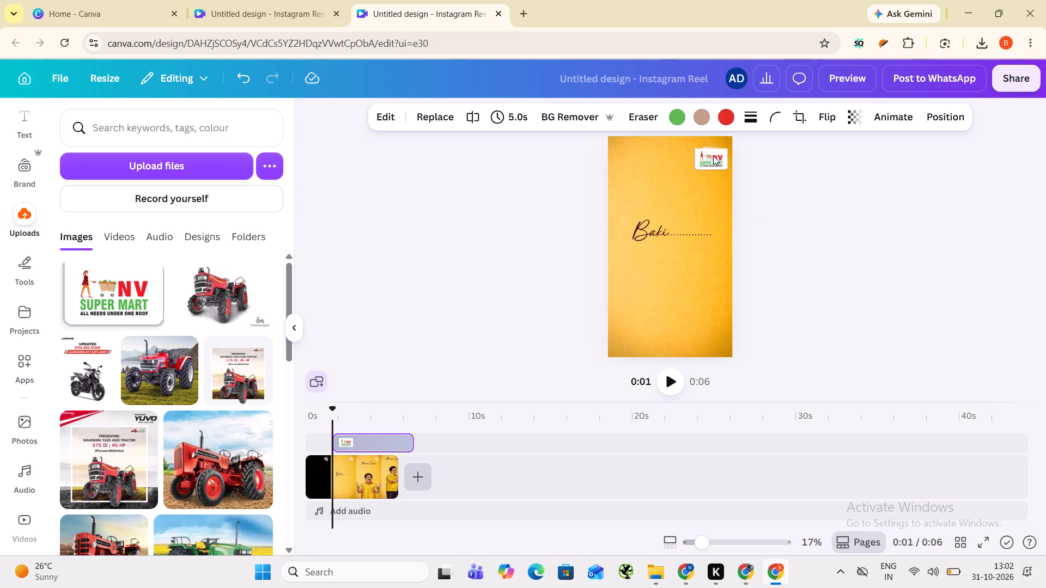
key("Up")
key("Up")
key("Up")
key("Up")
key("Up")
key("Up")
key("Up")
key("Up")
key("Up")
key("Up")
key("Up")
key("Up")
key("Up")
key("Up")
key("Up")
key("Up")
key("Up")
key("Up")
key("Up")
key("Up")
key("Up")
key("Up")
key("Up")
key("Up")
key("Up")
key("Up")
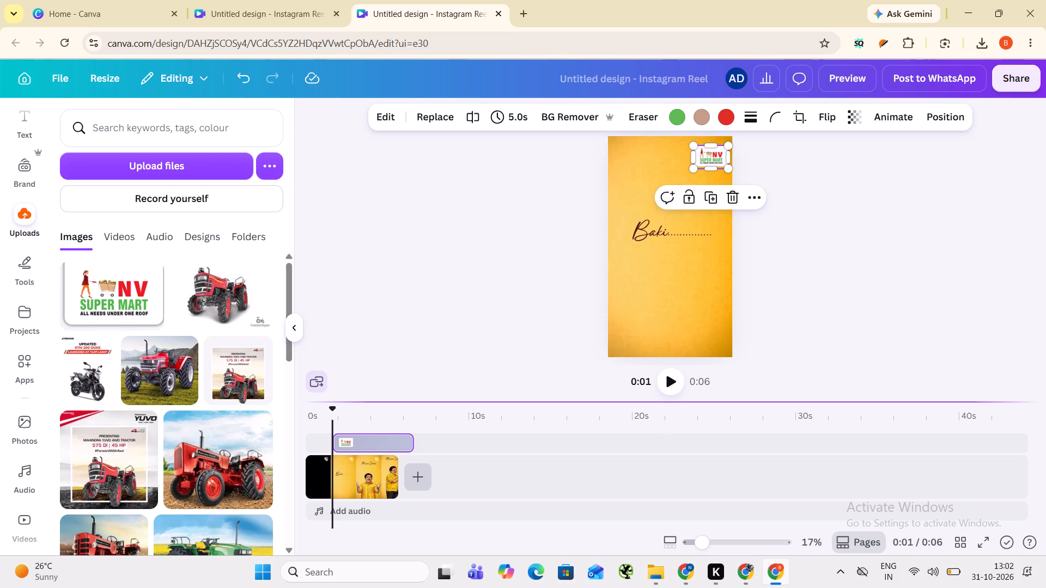
Play the reel to its end to check the logo overlay, and shift the logo against the page's right edge.
left_click(674, 374)
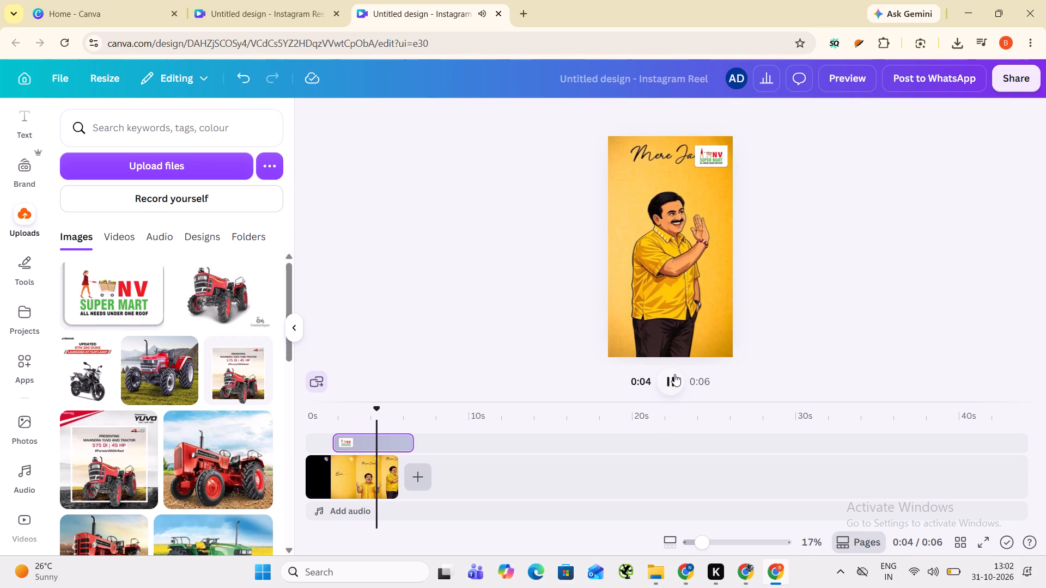
left_click(706, 154)
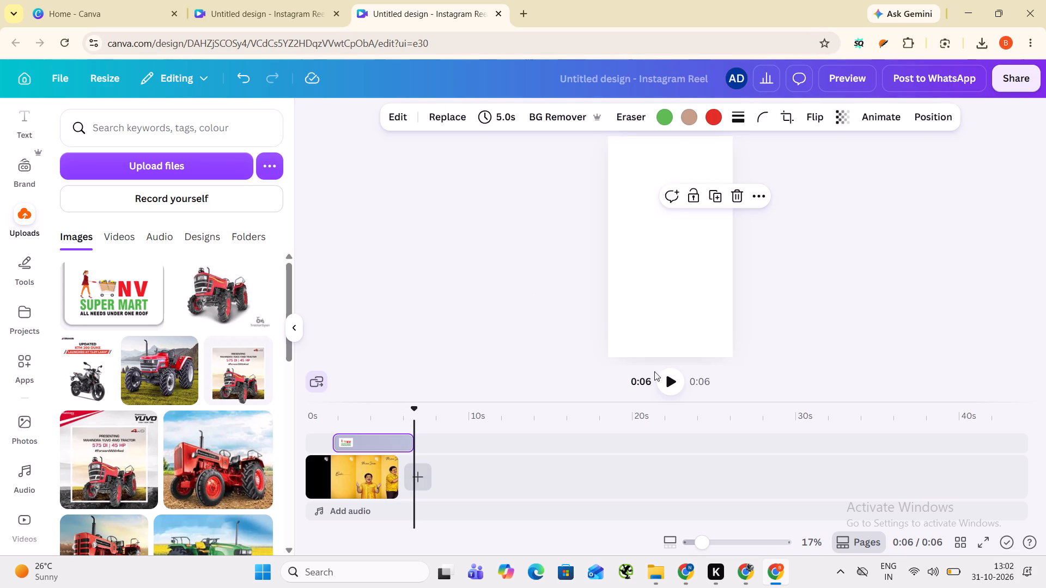
Move the logo's timeline clip to start at 0 s and extend its duration to 5.7 s to match the video.
left_click(670, 375)
left_click_drag(373, 440, 344, 444)
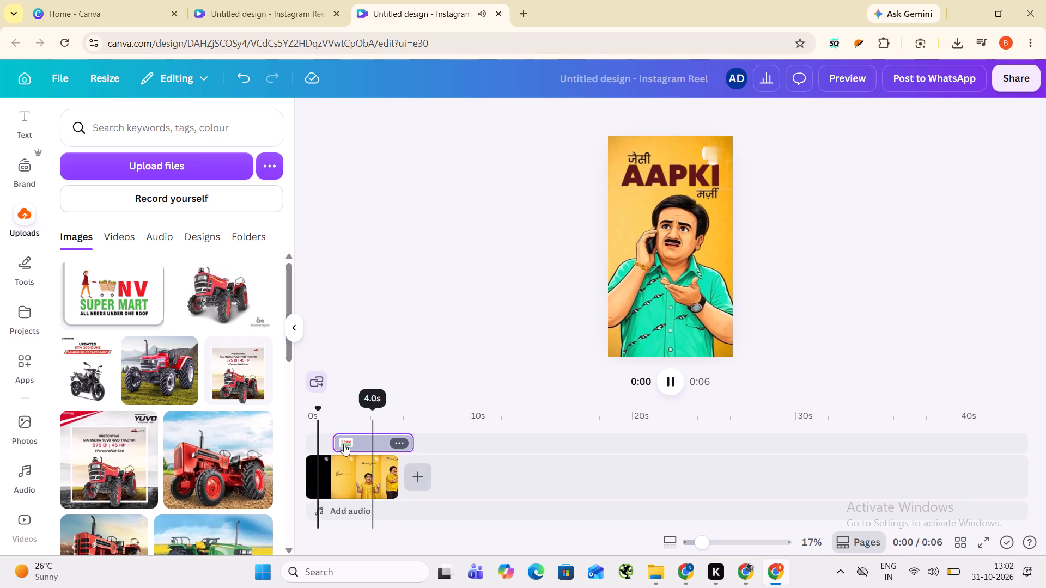
left_click_drag(344, 444, 342, 442)
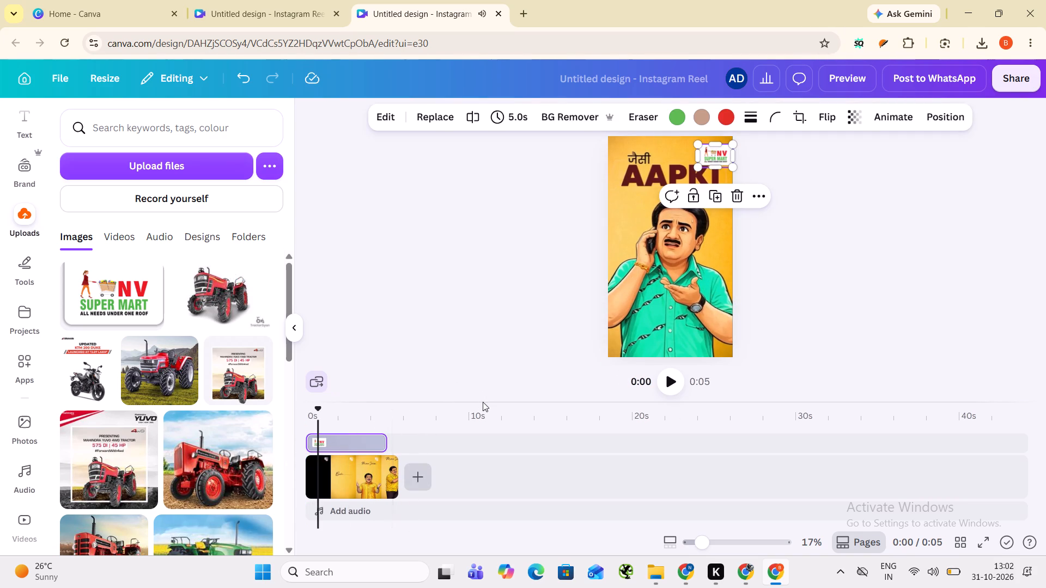
left_click_drag(382, 442, 393, 441)
Play to about the one-second mark and move the NV Super Mart logo up into the page's top-right corner.
left_click(672, 387)
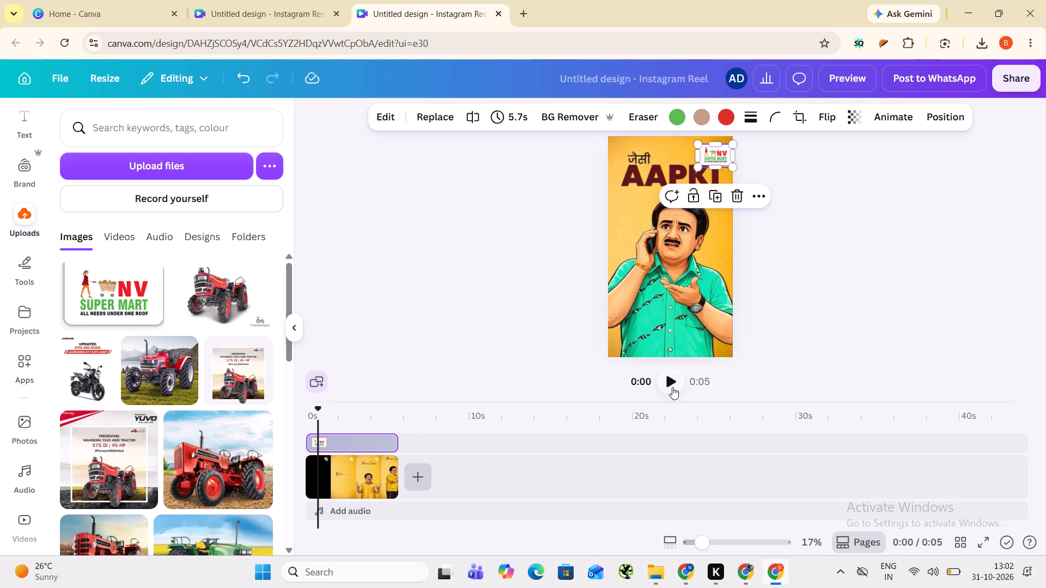
left_click(671, 384)
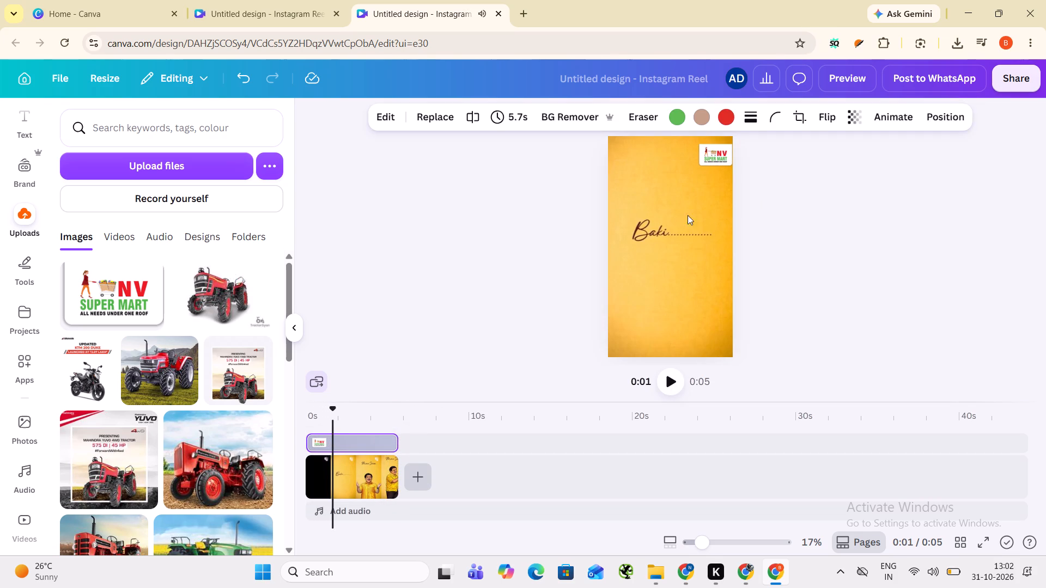
left_click(711, 154)
key("Up")
key("Up")
key("Up")
key("Up")
key("Up")
key("Up")
key("Up")
key("Up")
key("Up")
key("Up")
key("Up")
key("Up")
key("Up")
key("Up")
key("Up")
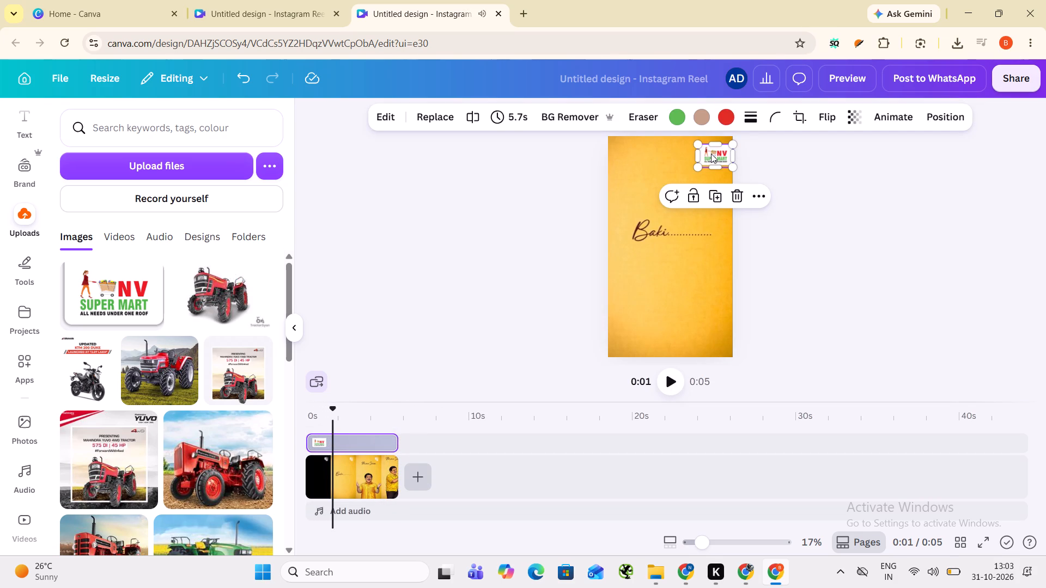
left_click_drag(711, 154, 708, 145)
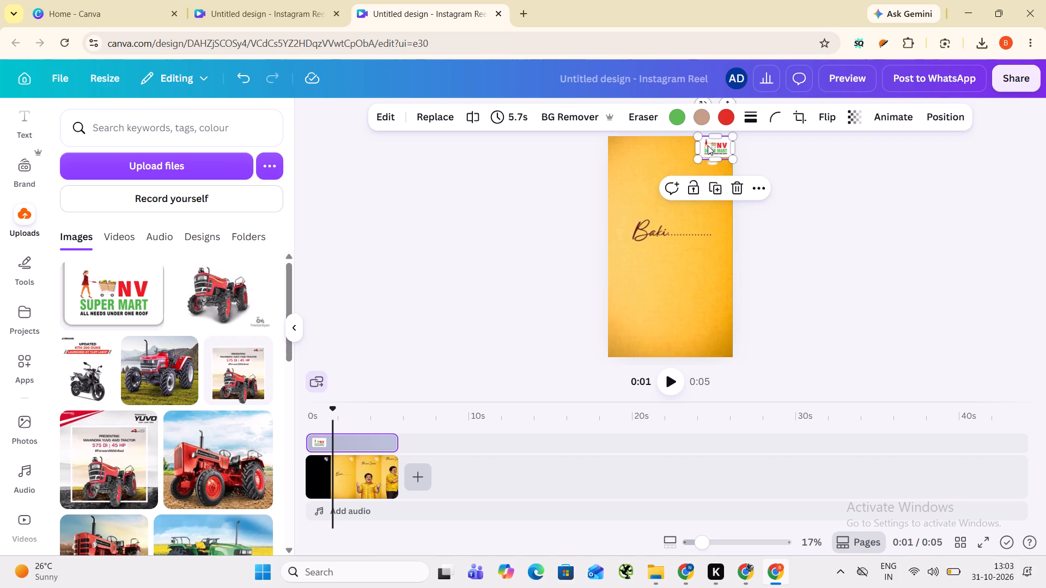
Play the reel to its end to check how the logo covers the blurred patch.
left_click(667, 380)
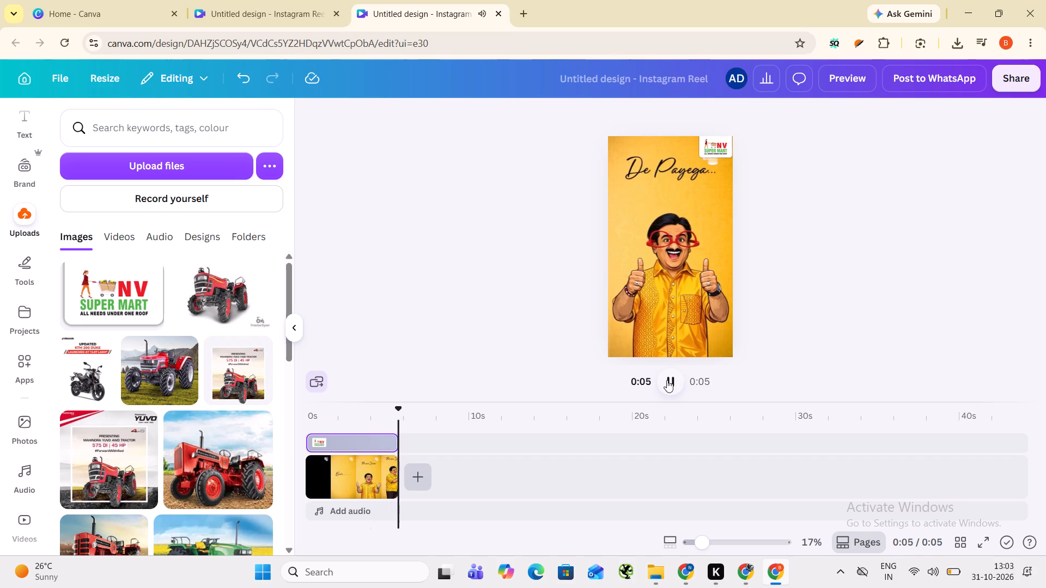
left_click(706, 145)
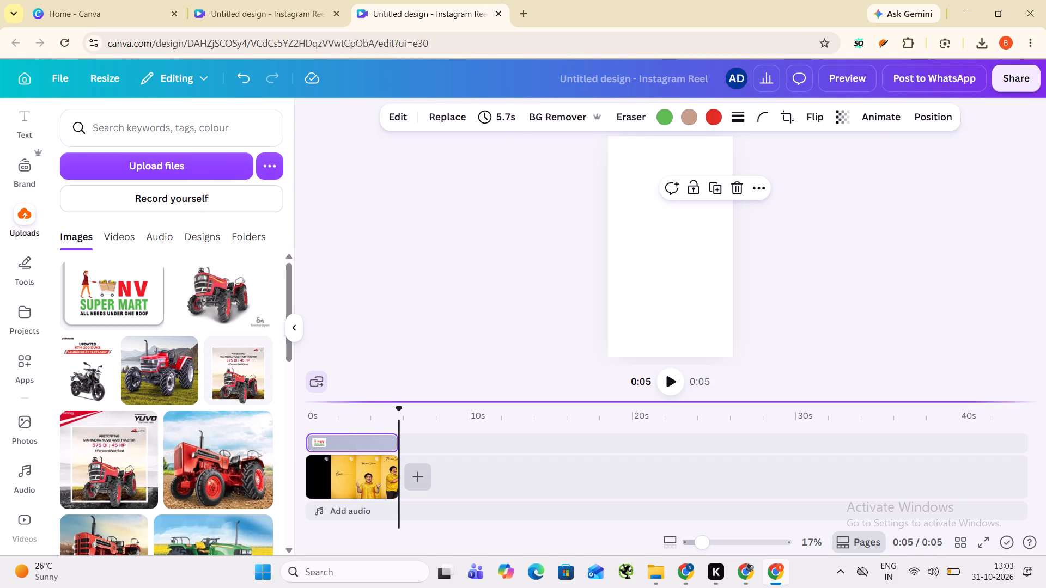
At about the two-second mark, shrink the NV Super Mart logo further while keeping it in the page's top-right corner.
left_click_drag(400, 408, 337, 413)
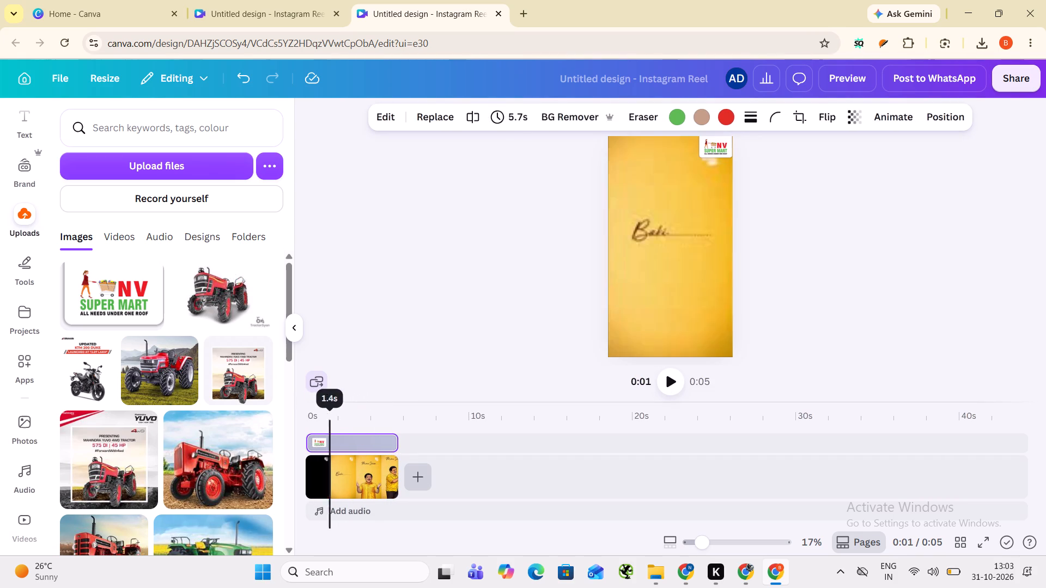
left_click_drag(337, 413, 342, 413)
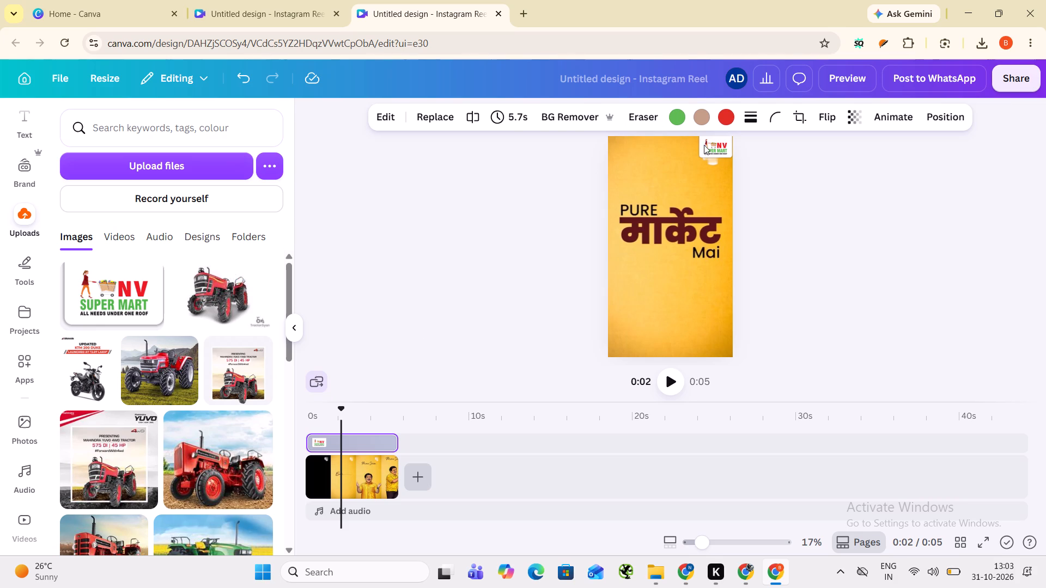
left_click(706, 145)
left_click_drag(697, 159, 705, 156)
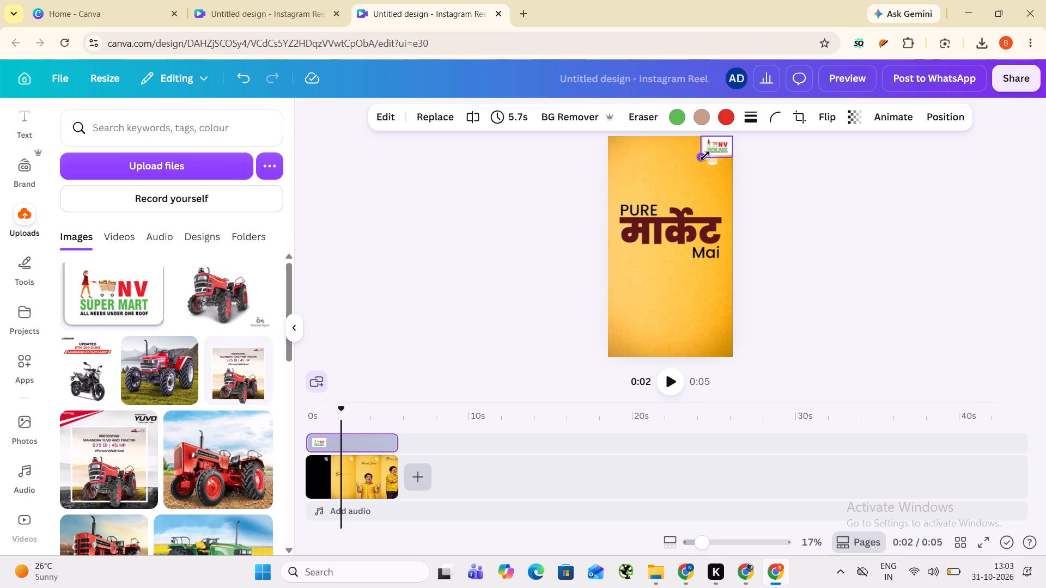
left_click_drag(705, 156, 710, 157)
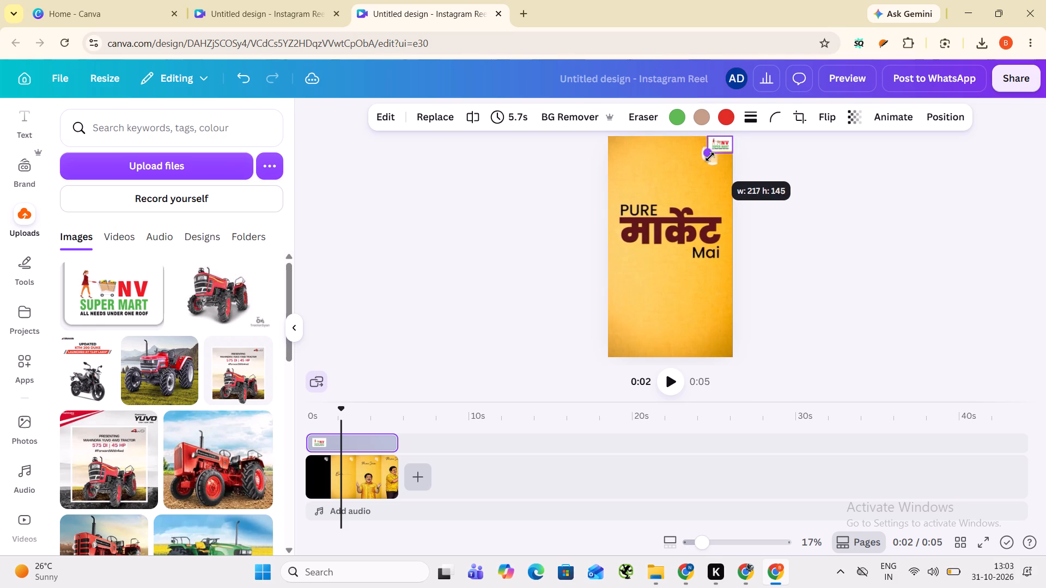
left_click_drag(710, 157, 711, 154)
left_click(561, 279)
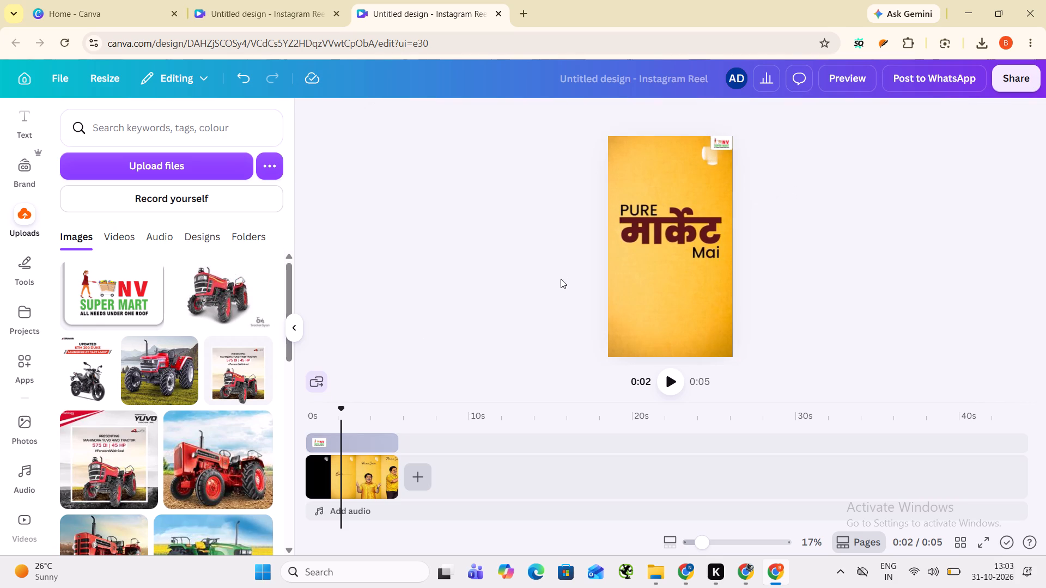
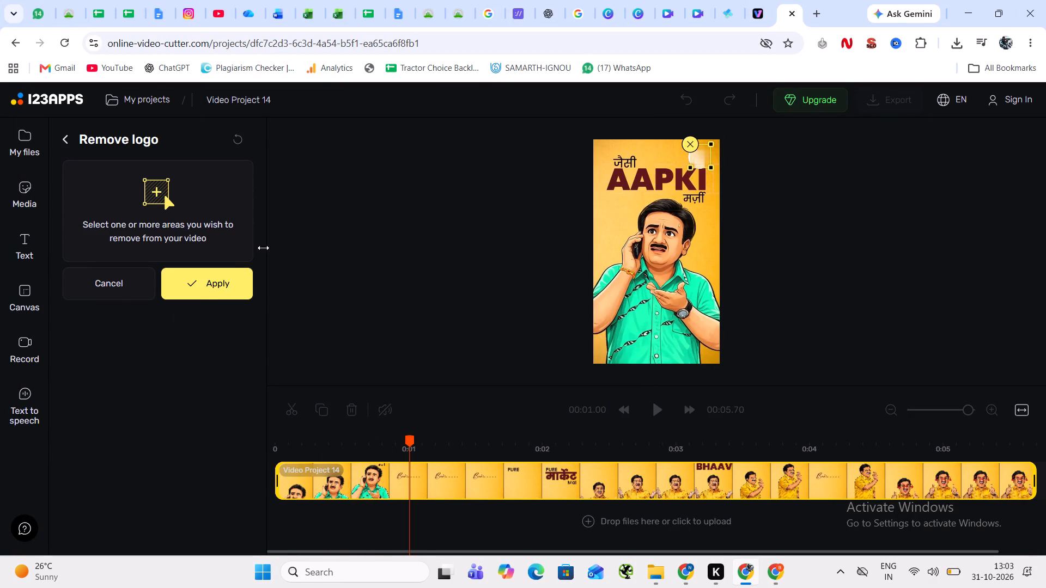
Widen the logo-removal area slightly from its lower-left corner, near the video frame's top-right corner, and apply the removal.
left_click(691, 167)
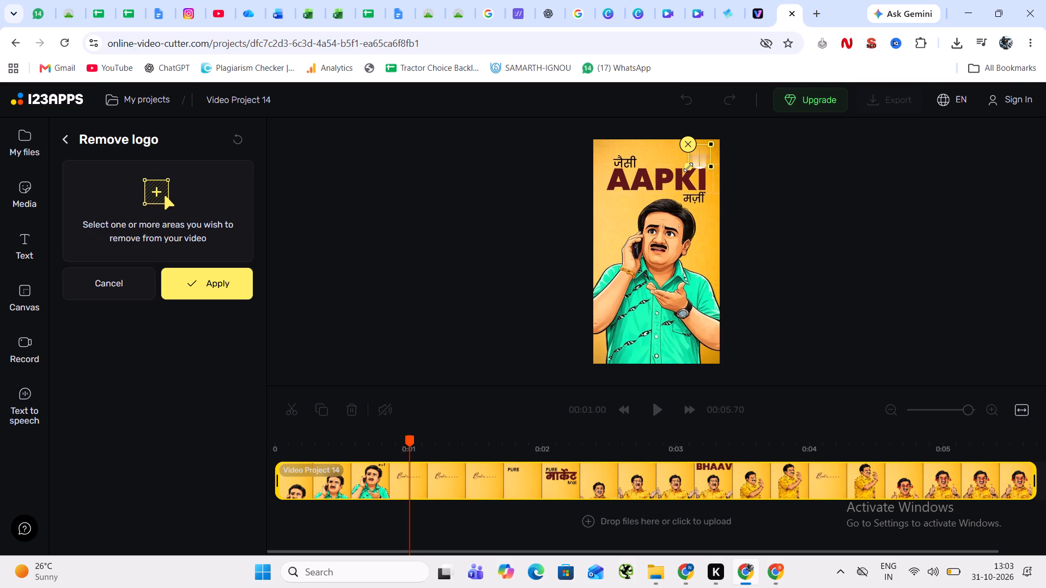
left_click(223, 289)
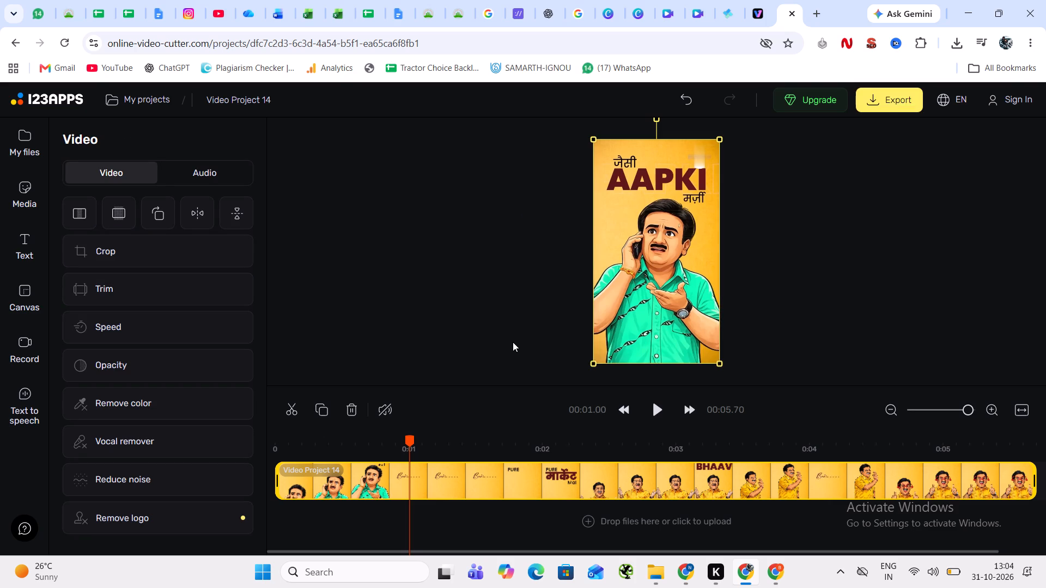
Play Video Project 14 through and pause near 4.4 s to check the blurred patch where the logo was.
left_click(662, 406)
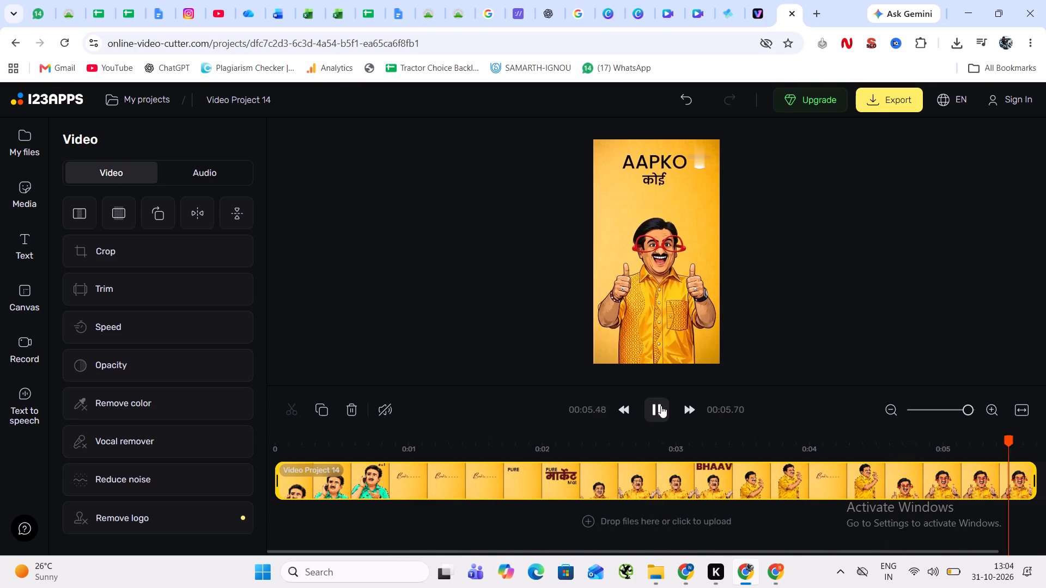
left_click(661, 406)
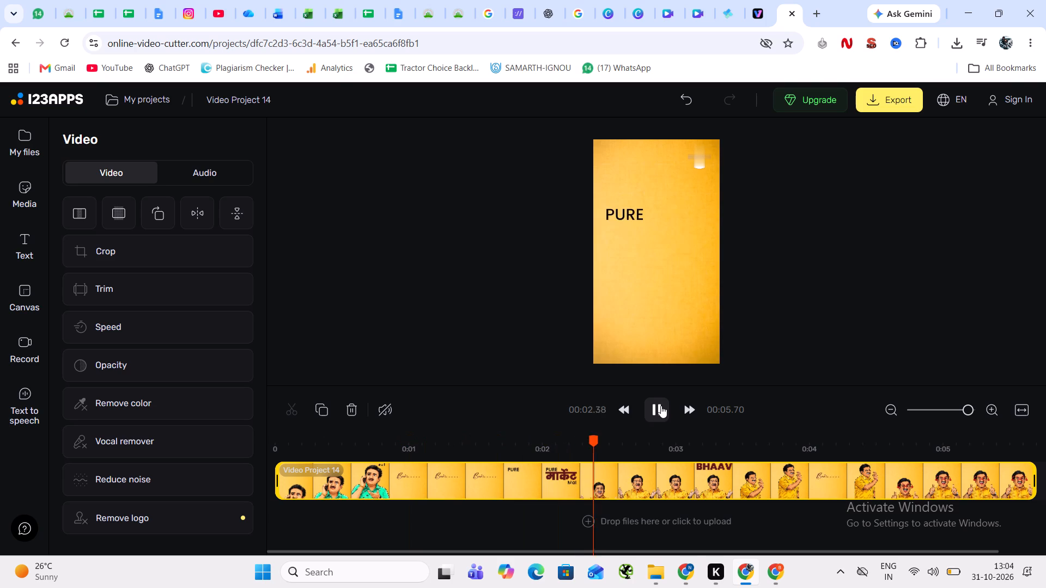
left_click(661, 406)
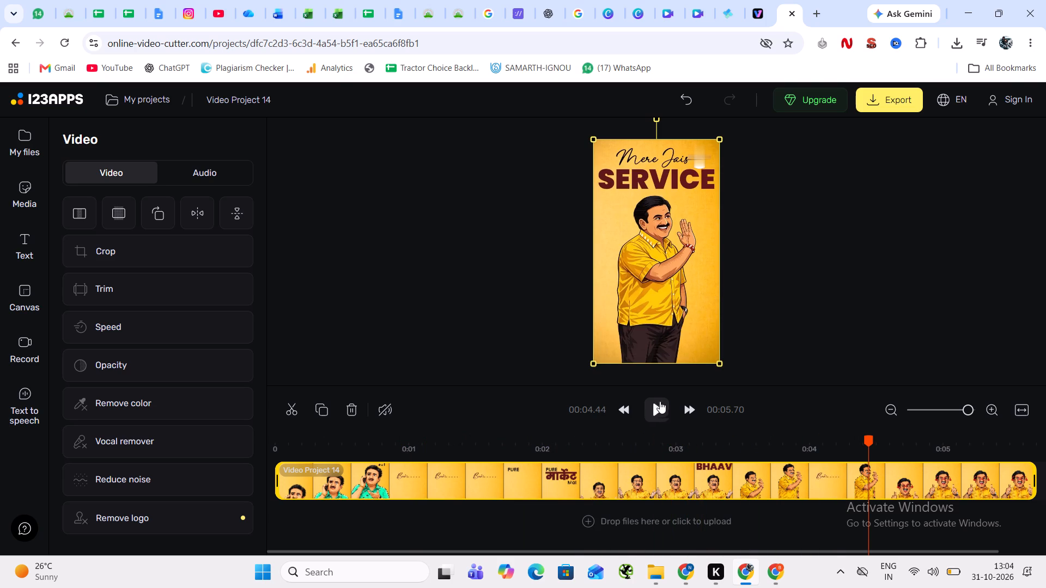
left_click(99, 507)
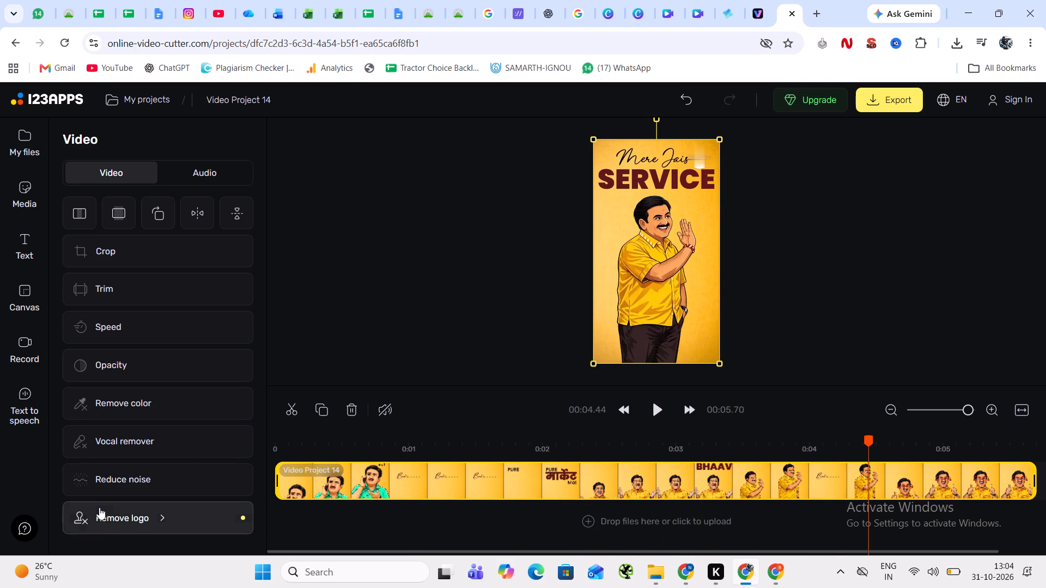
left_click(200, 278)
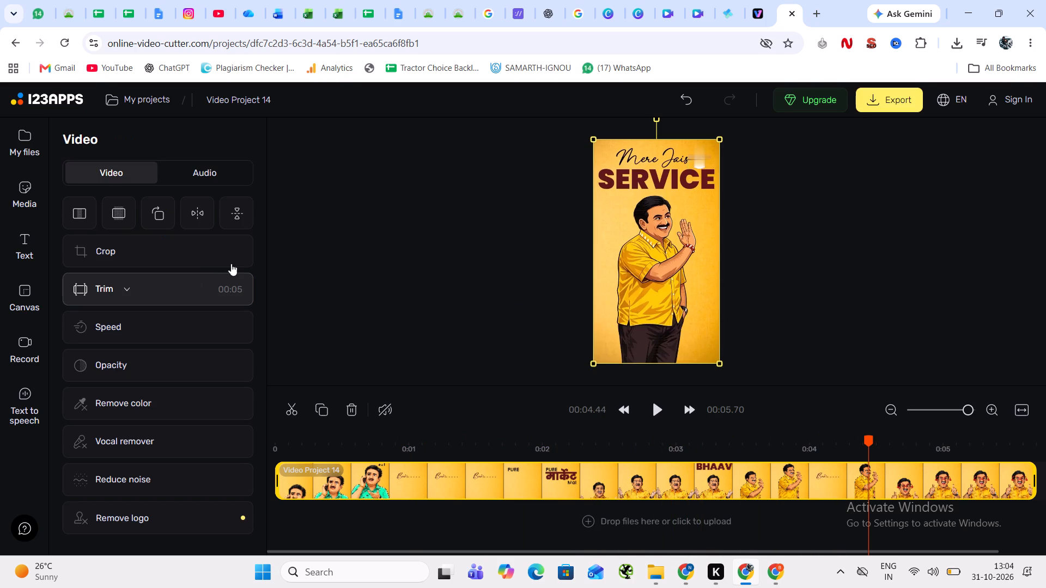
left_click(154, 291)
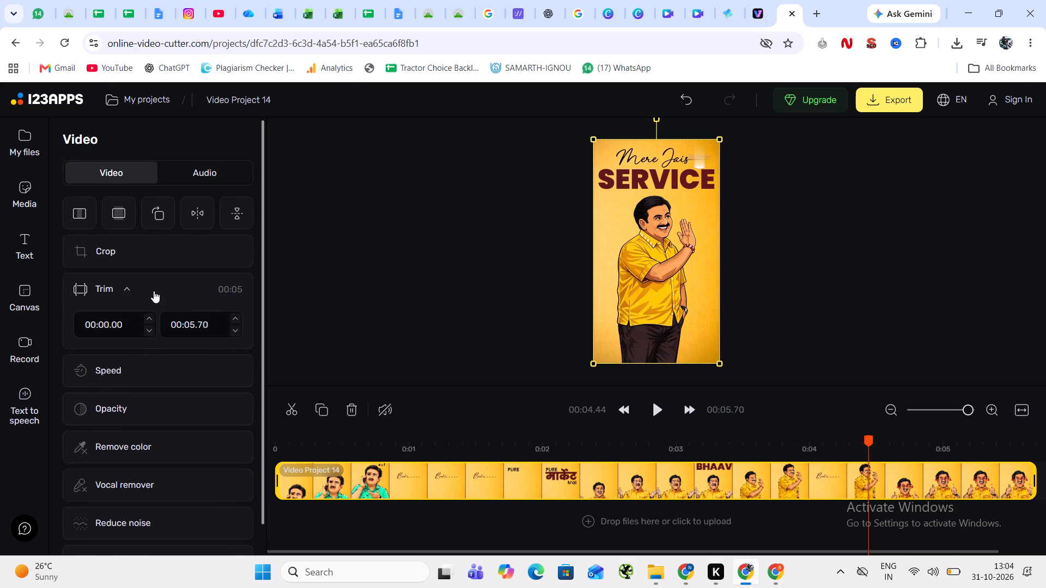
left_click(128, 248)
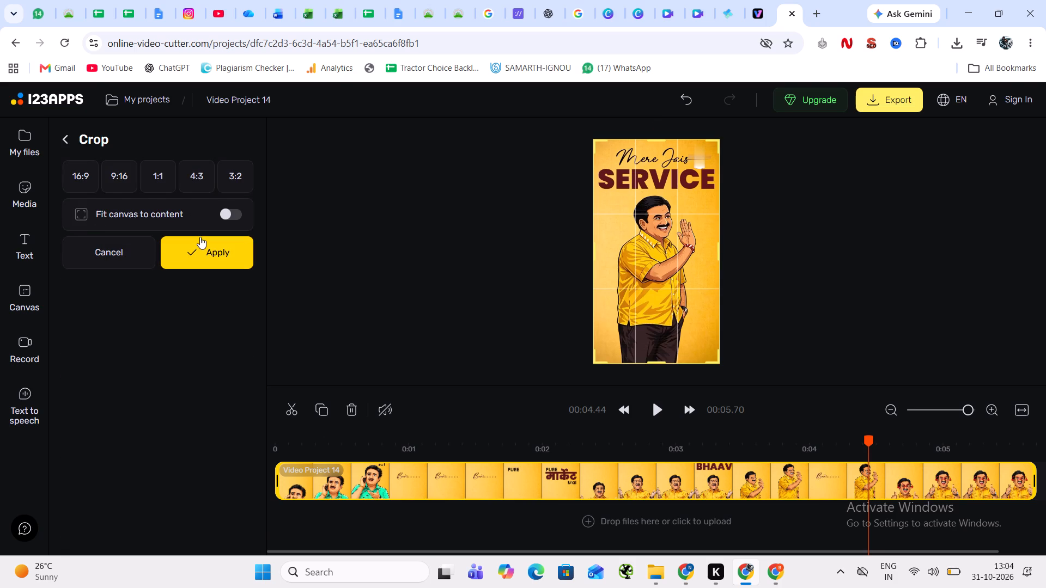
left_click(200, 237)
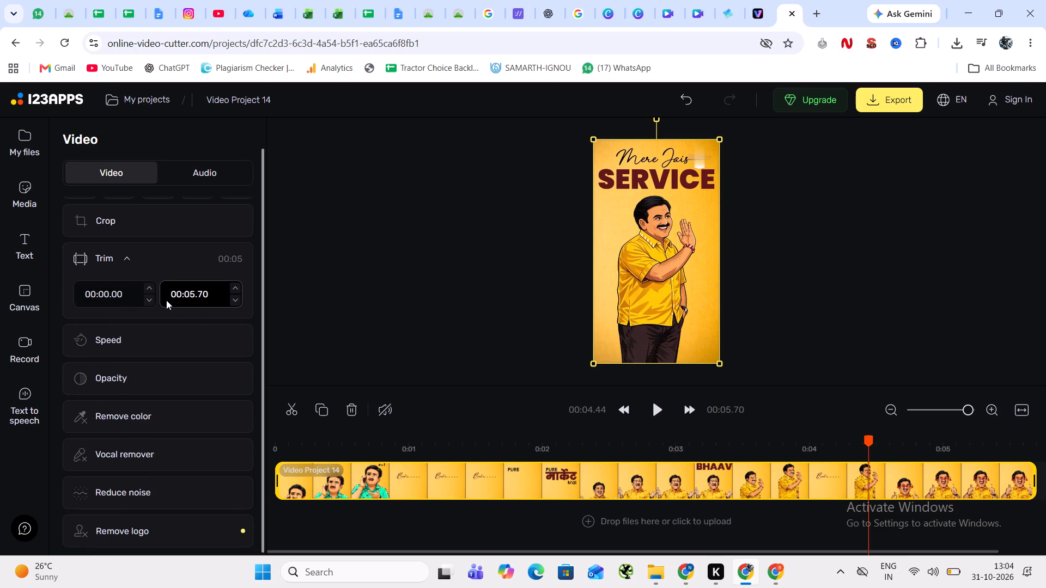
Reopen Remove logo at about 4.4 s, extend the removal area slightly down from its lower-left corner, and apply it.
left_click(263, 308)
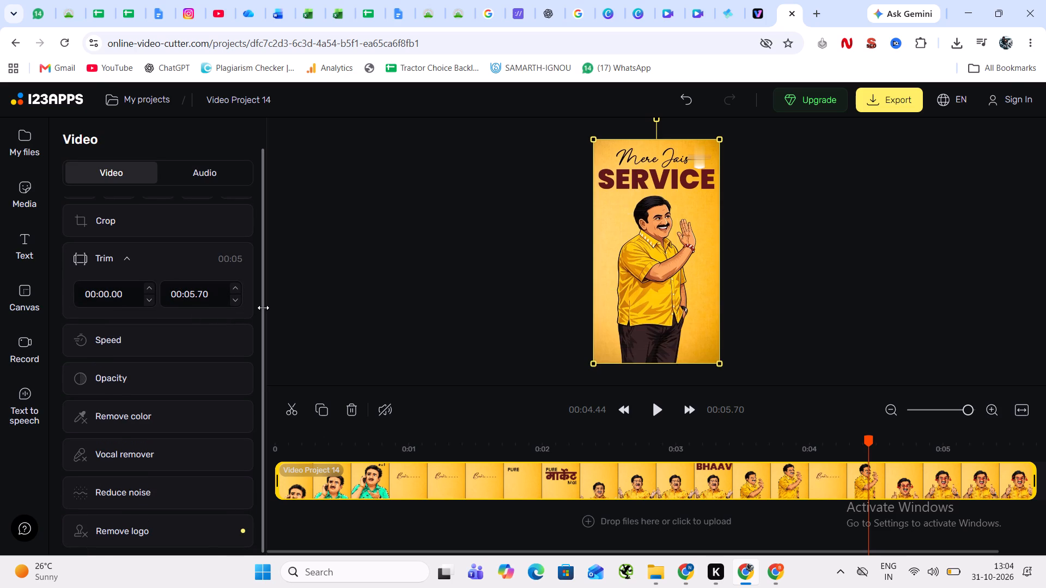
left_click(264, 311)
left_click_drag(258, 313, 237, 405)
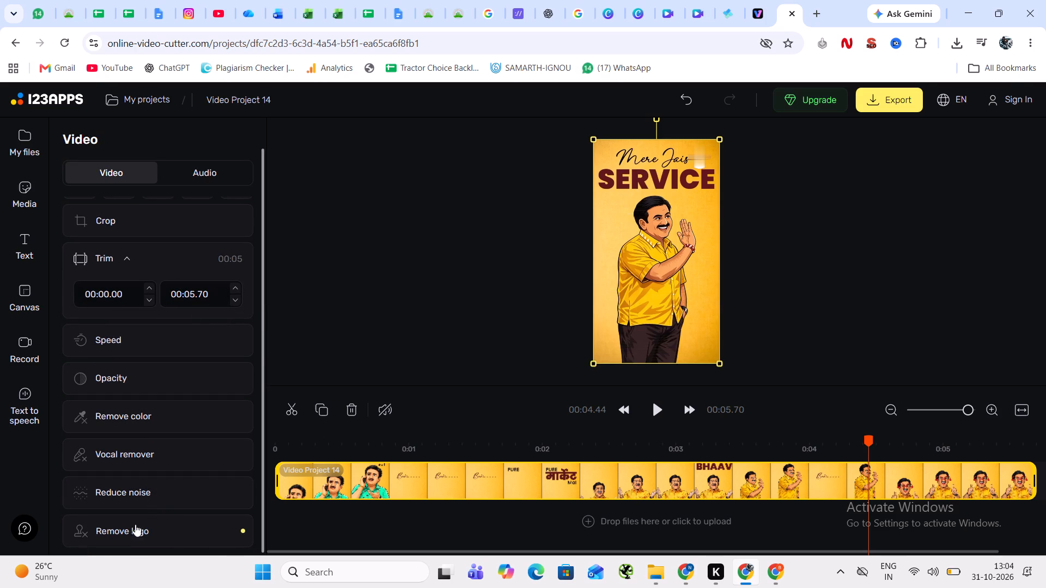
left_click(136, 524)
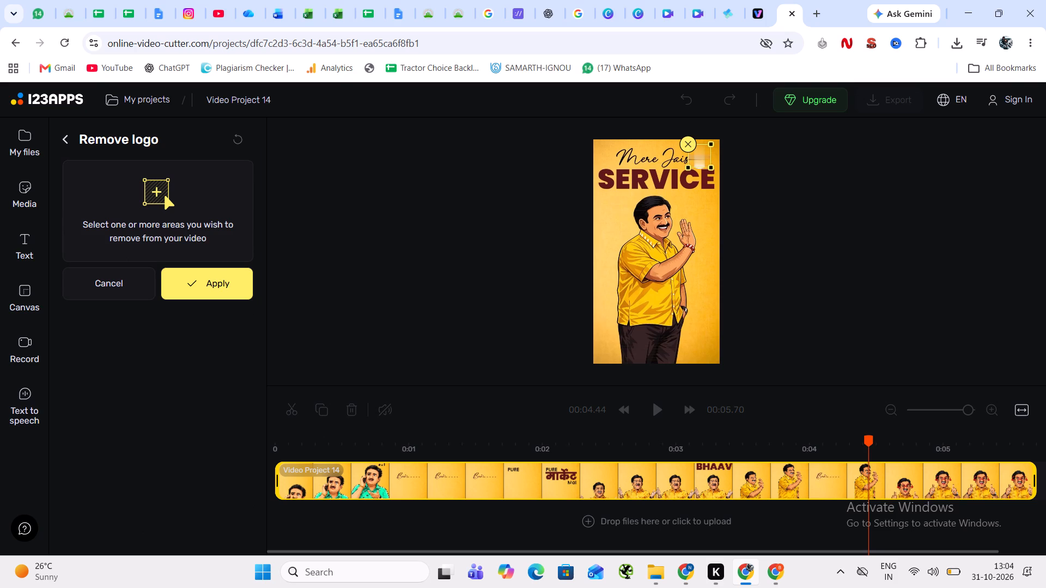
left_click(691, 168)
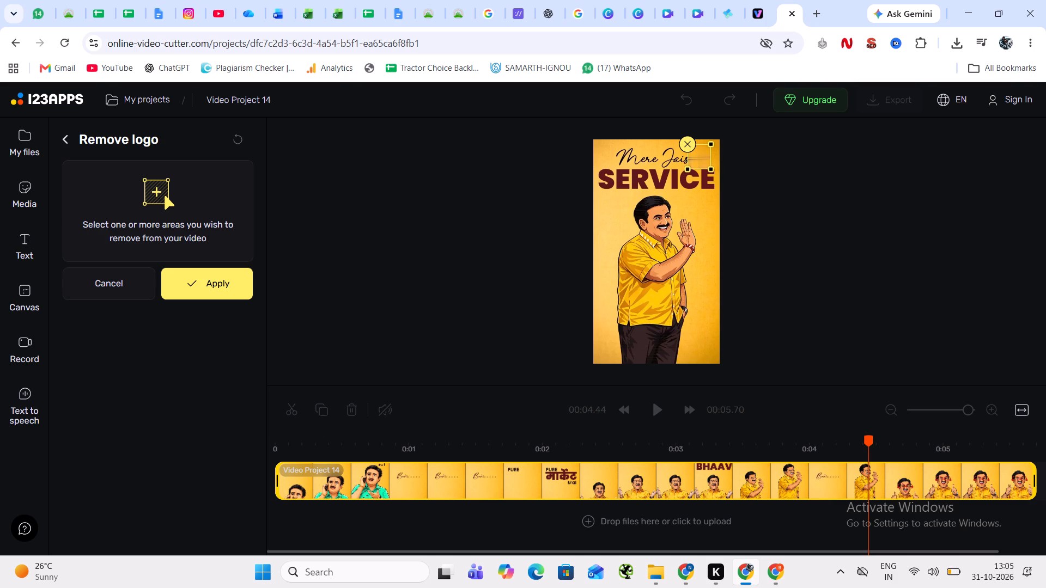
left_click(239, 279)
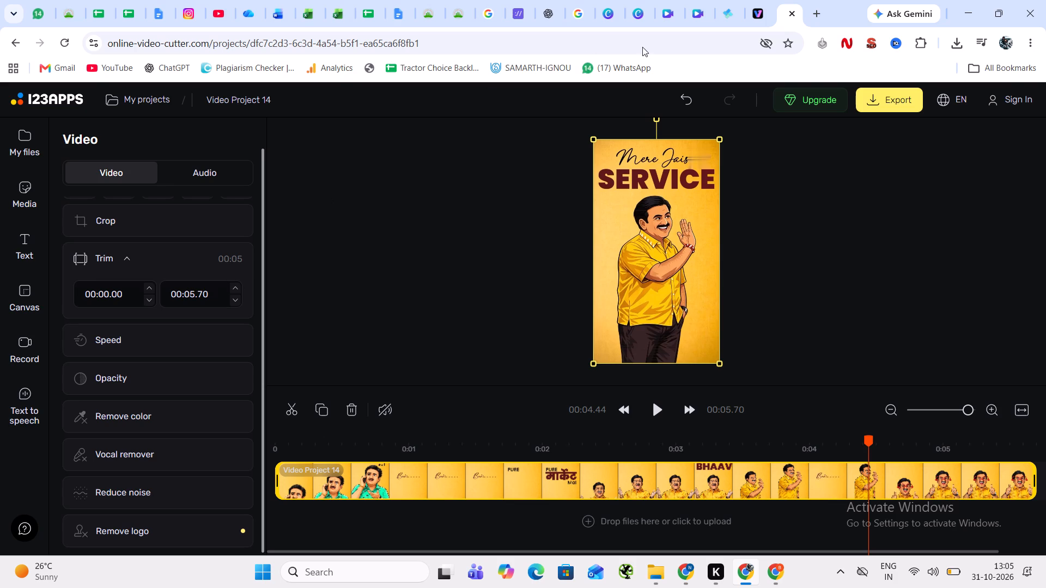
Play Video Project 14 to its end at 5.7 s to check the adjusted logo removal.
left_click(660, 404)
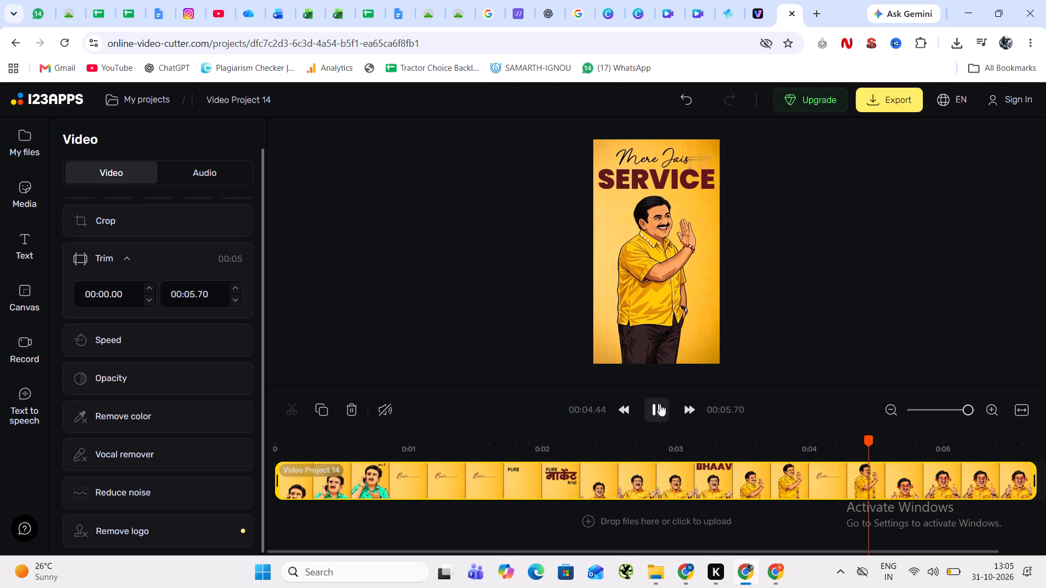
left_click(660, 404)
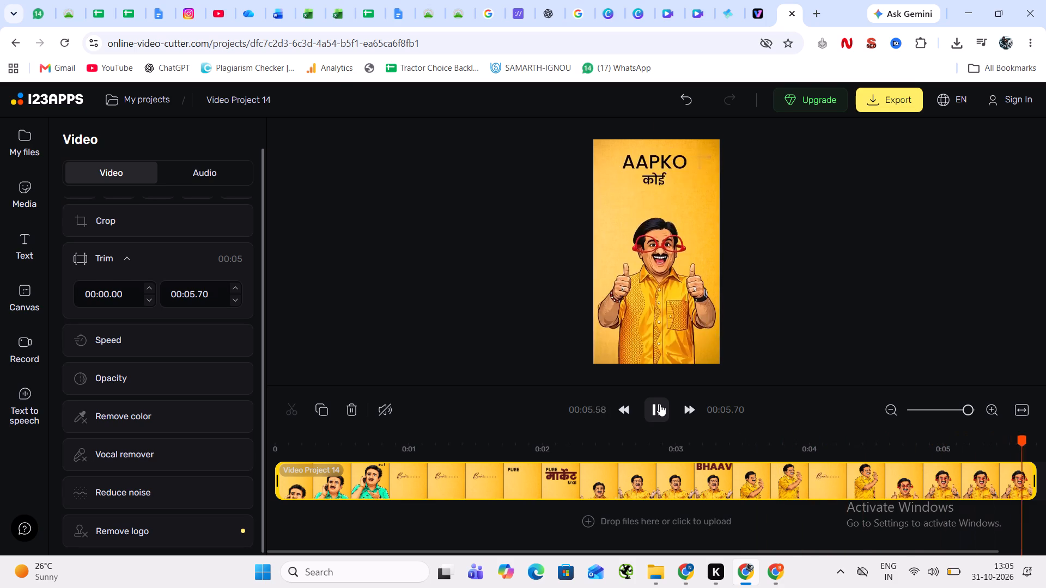
Export the logo-free Video Project 14 as a 720p MP4 and save the processed file.
left_click(878, 97)
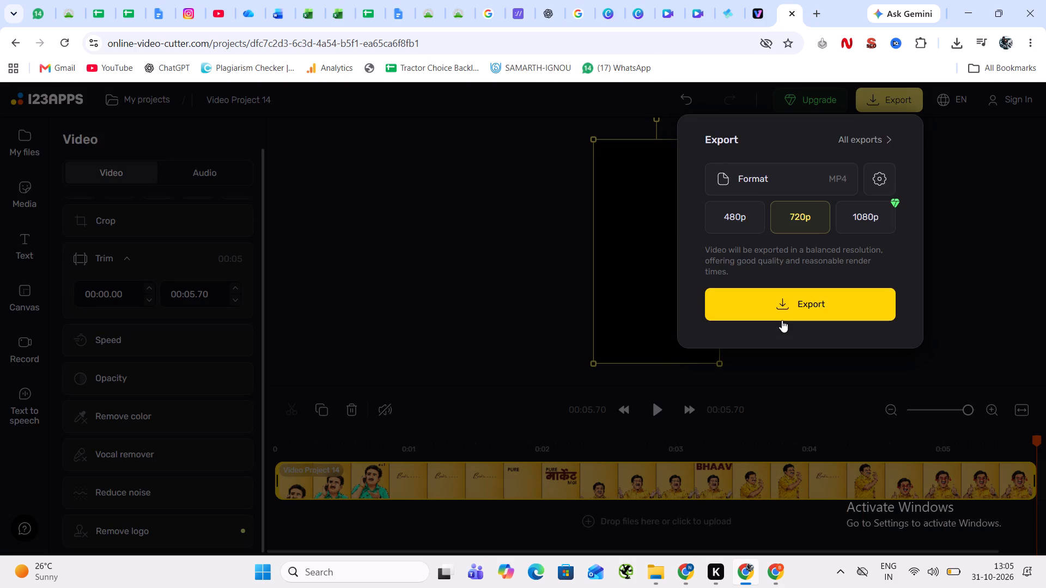
left_click(782, 316)
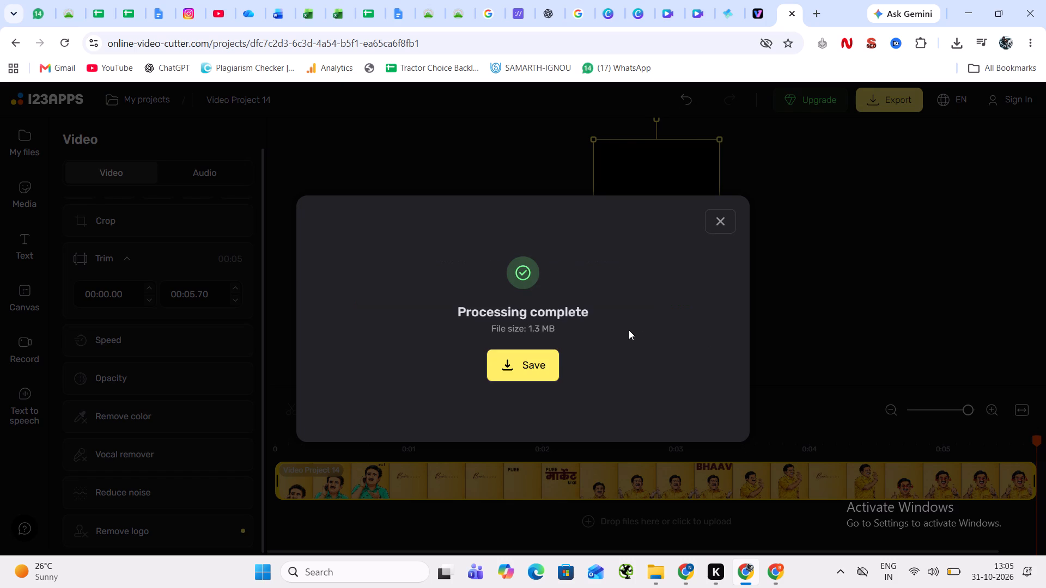
left_click(519, 365)
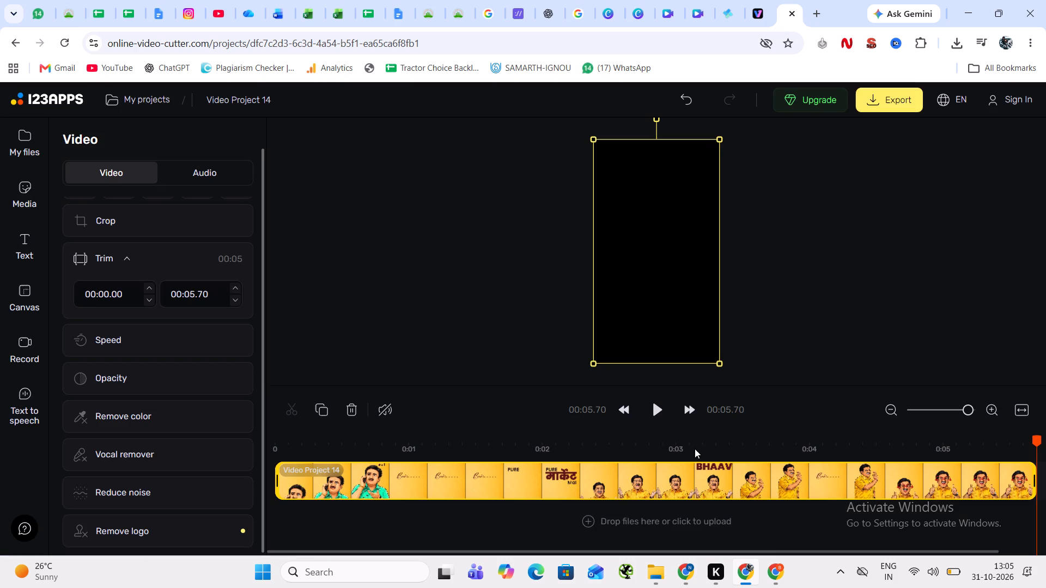
Switch to the Canva Instagram Reel design containing the NV Super Mart logo.
left_click(779, 567)
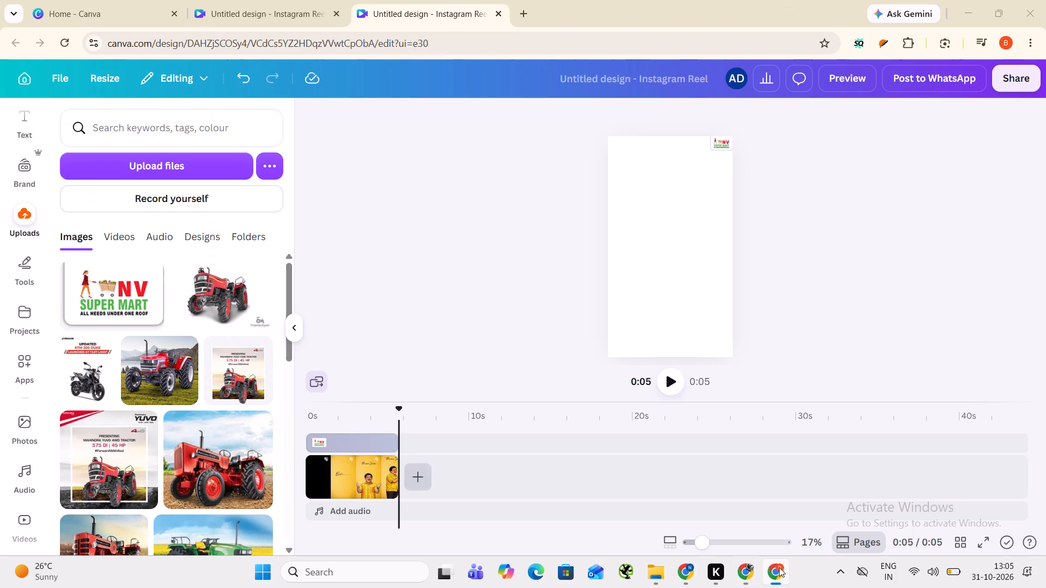
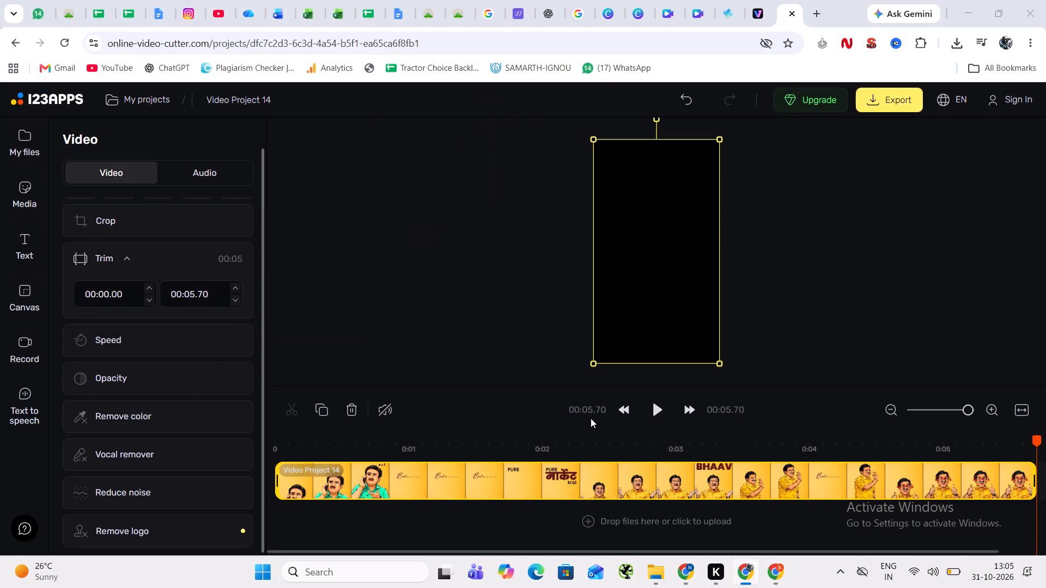
Switch to the Canva reel and upload the newest Video Project 14 (online-video-cutter) export from Downloads.
left_click(766, 565)
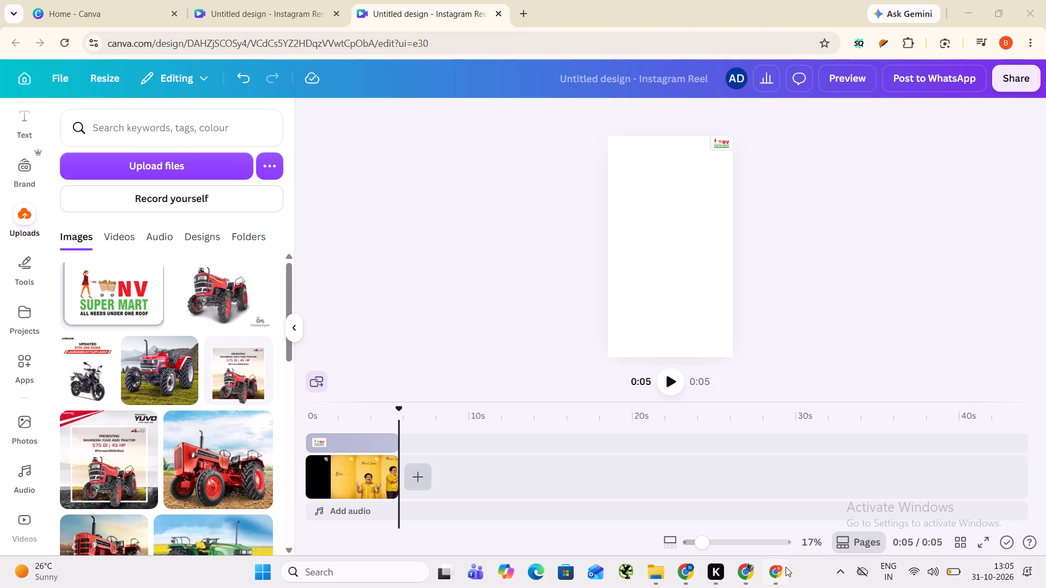
left_click(208, 159)
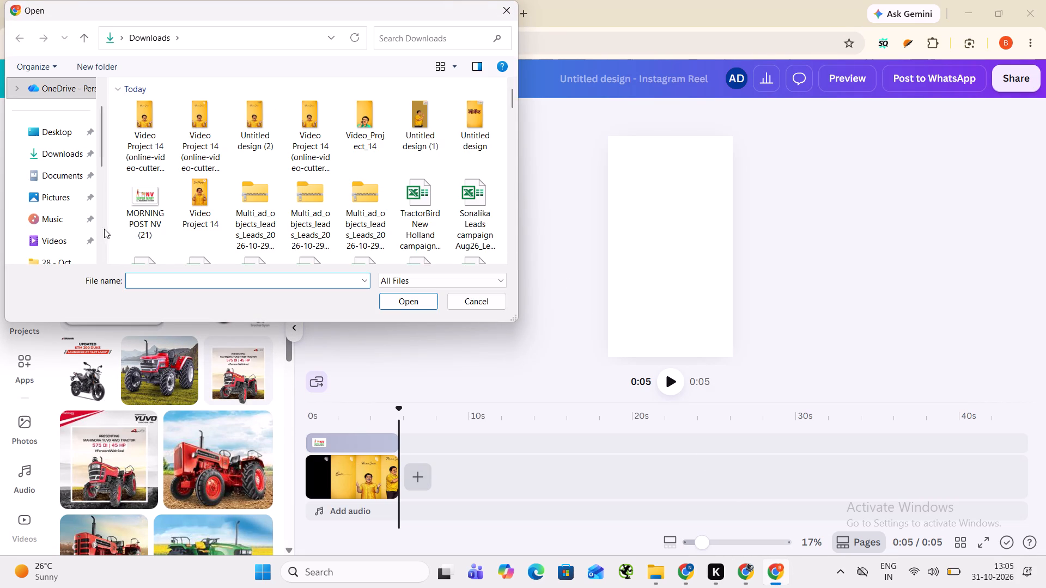
double_click(137, 127)
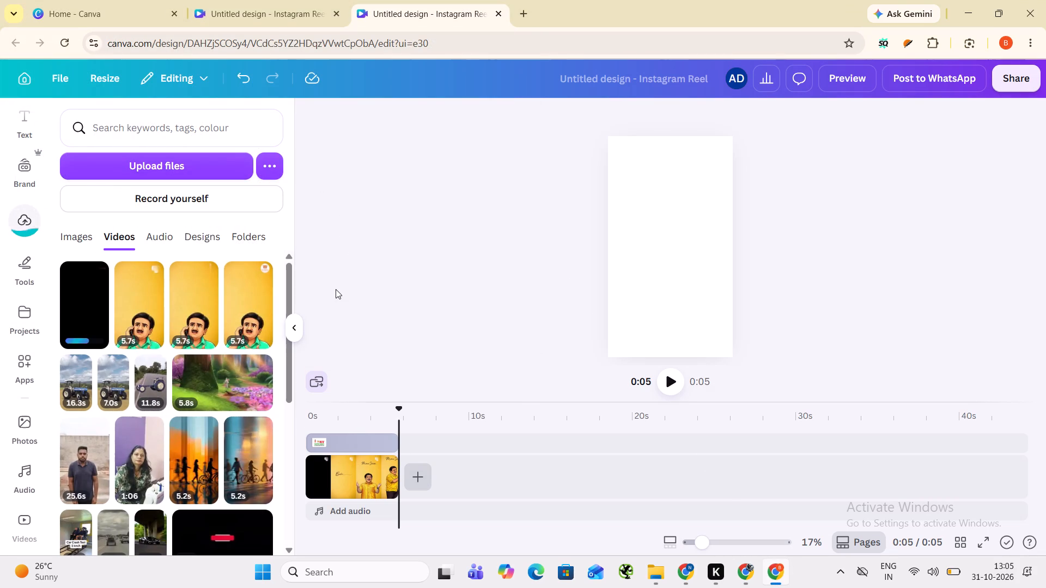
Replace the old clip in the reel's timeline with the newly uploaded 5.7 s video.
left_click(324, 470)
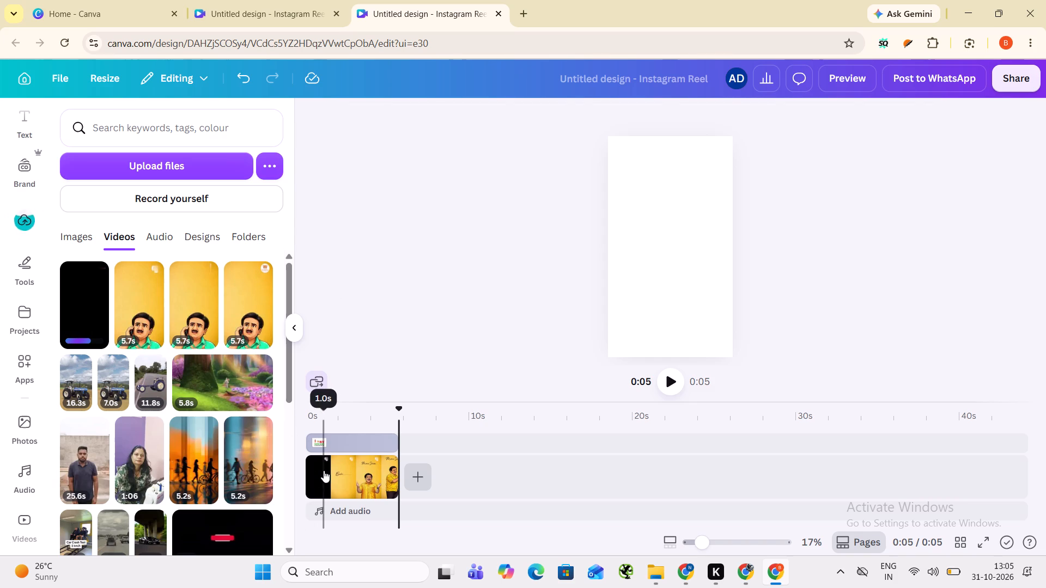
key("Delete")
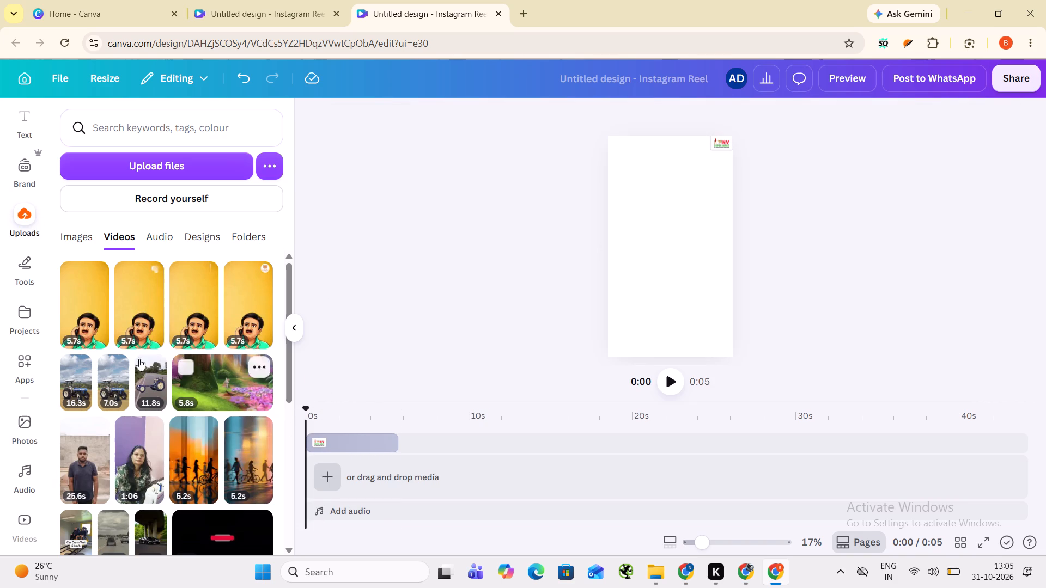
left_click(78, 310)
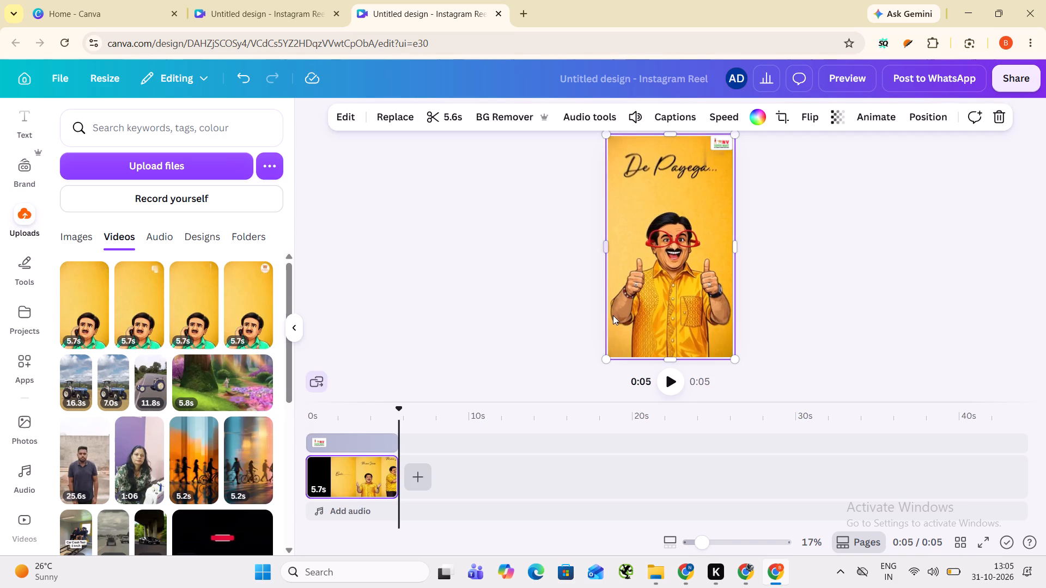
Play the reel through to check the new clip beneath the NV Super Mart logo.
left_click(677, 385)
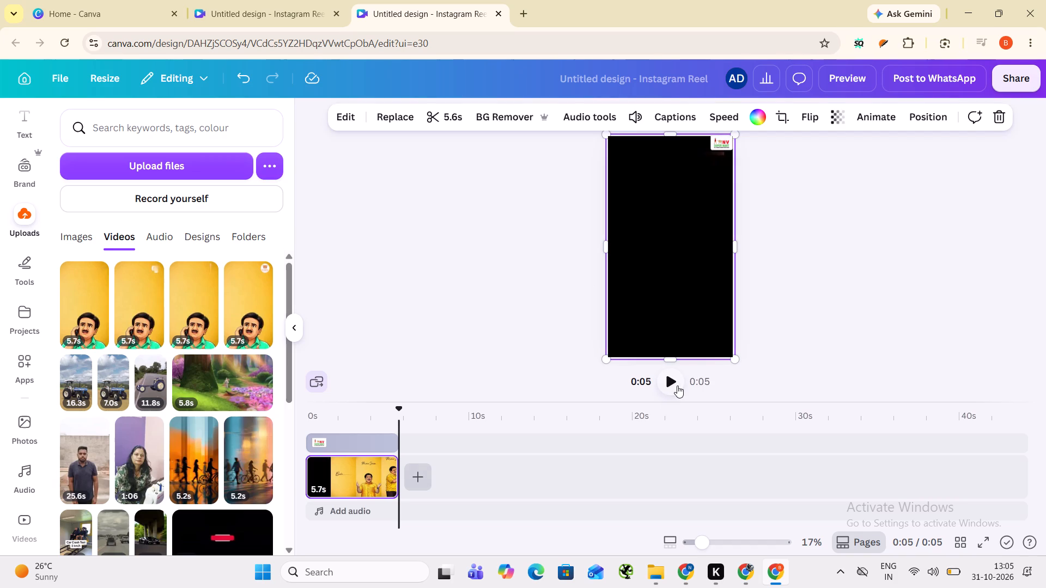
left_click(677, 385)
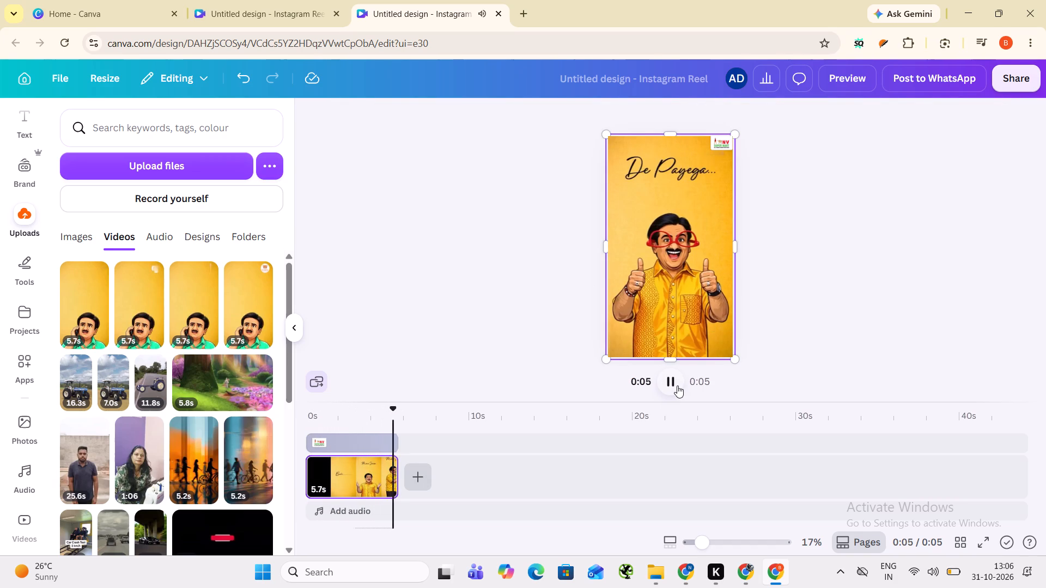
left_click(718, 143)
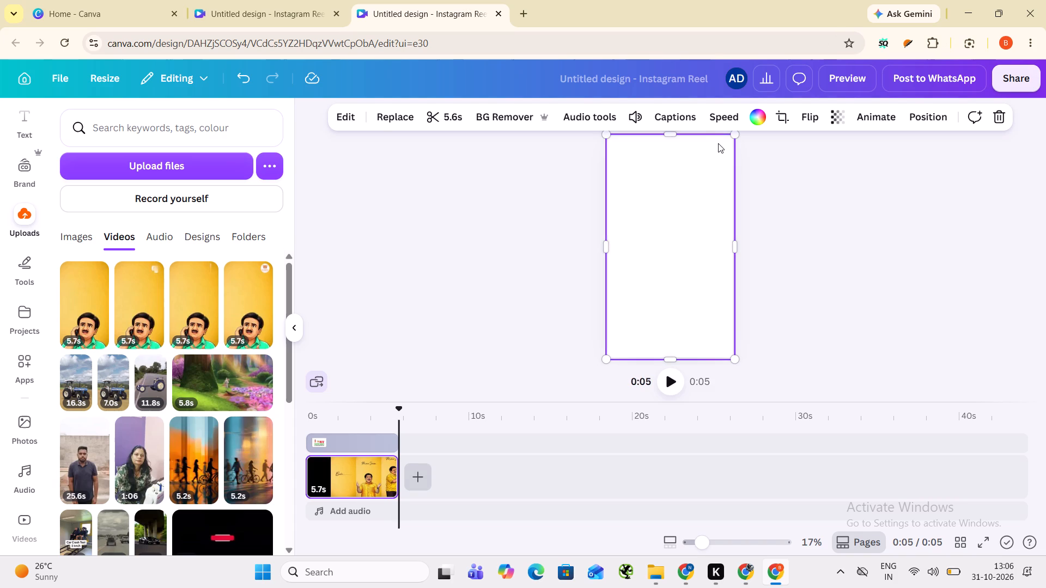
At about 3 s in the reel, enlarge the NV Super Mart logo in the video's top-right corner.
left_click_drag(402, 420, 366, 425)
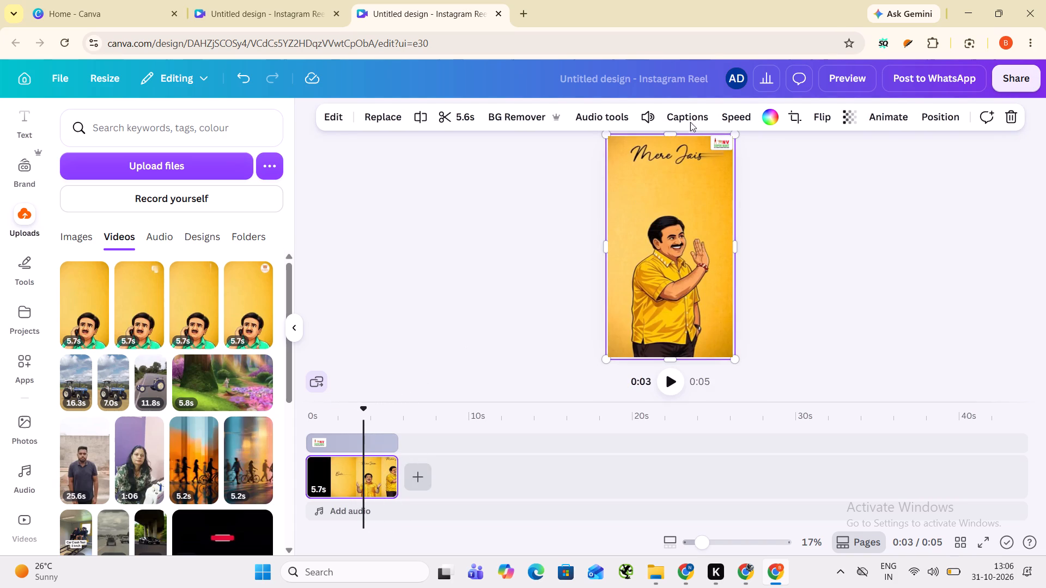
left_click(717, 137)
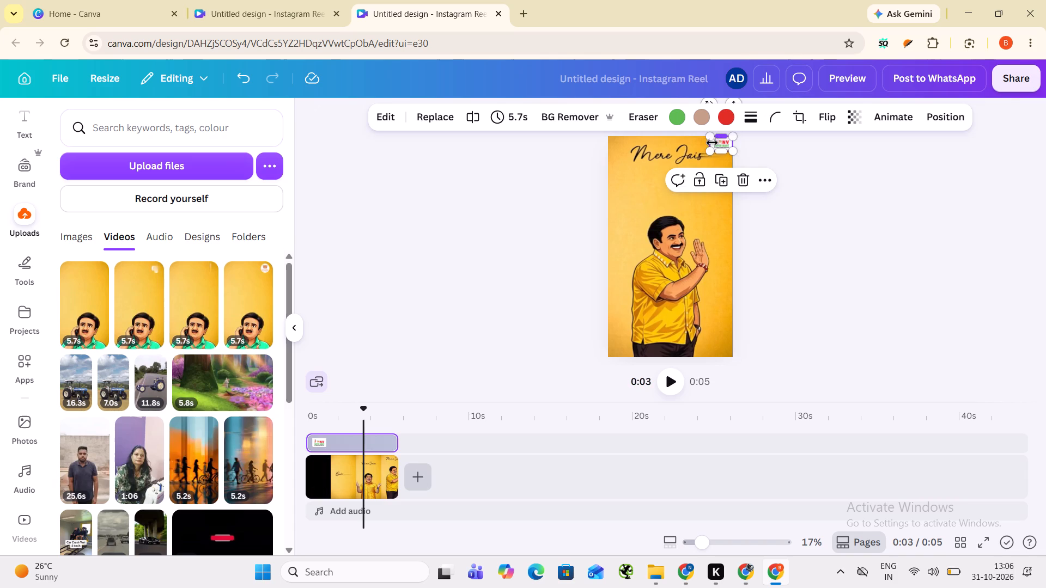
left_click_drag(710, 151, 711, 160)
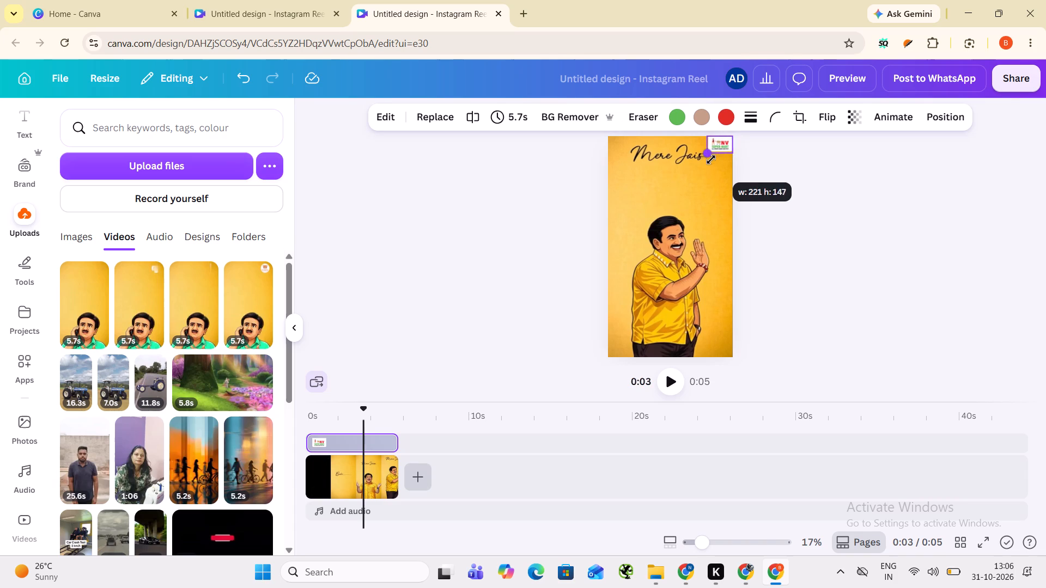
left_click_drag(711, 160, 715, 169)
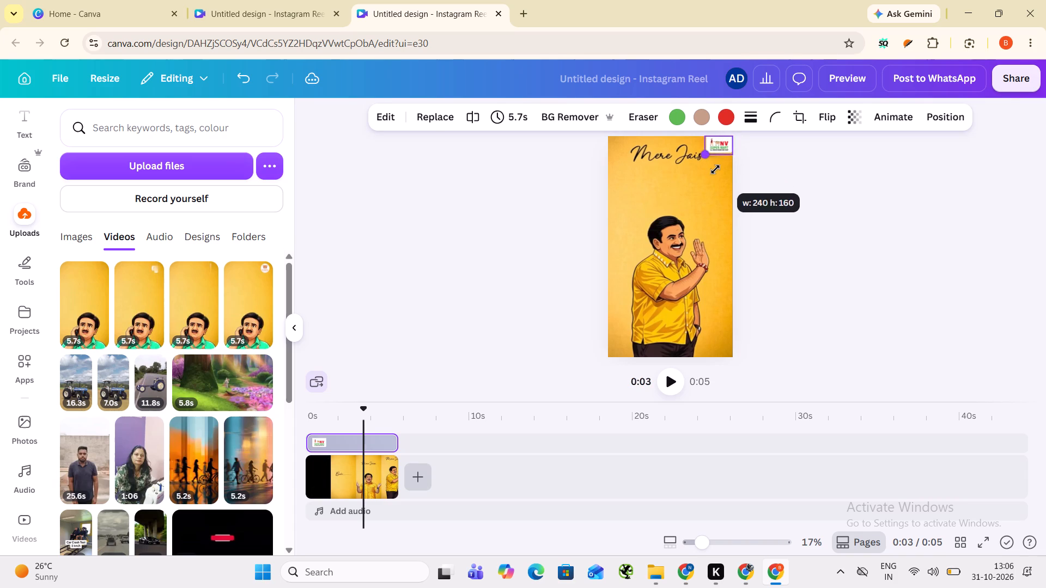
left_click_drag(715, 169, 718, 166)
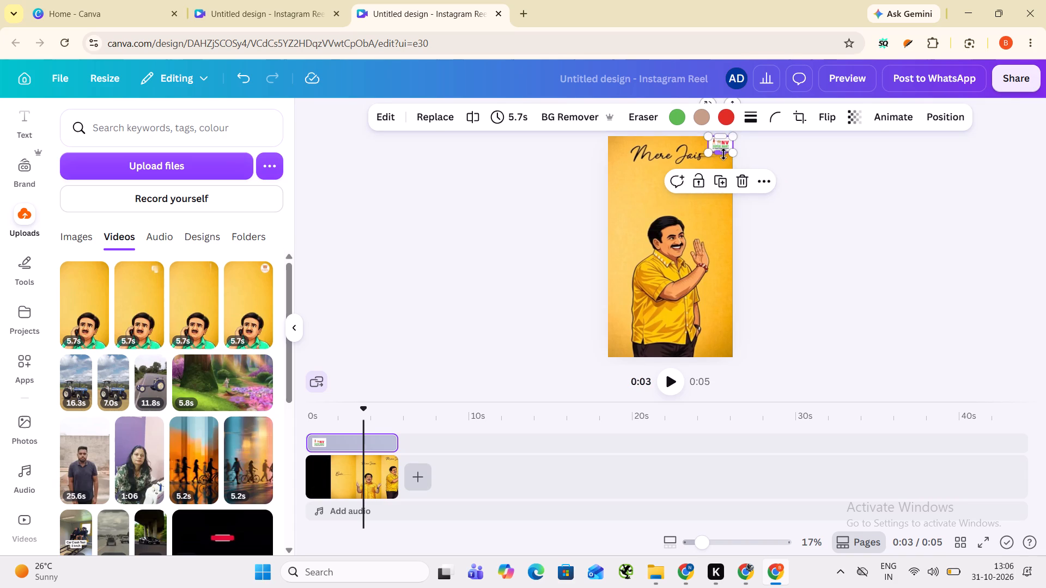
left_click(723, 154)
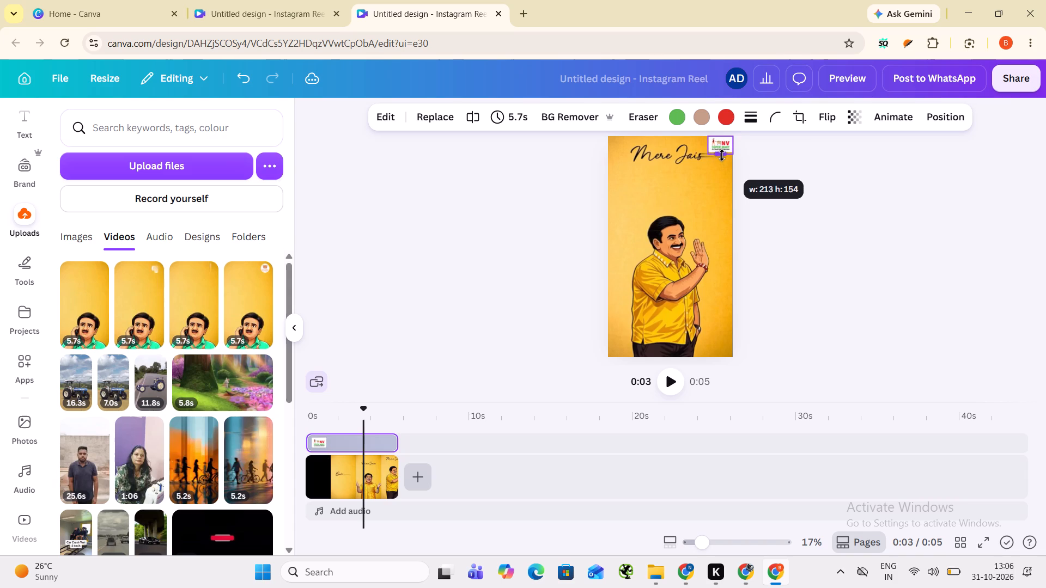
left_click_drag(735, 154, 737, 157)
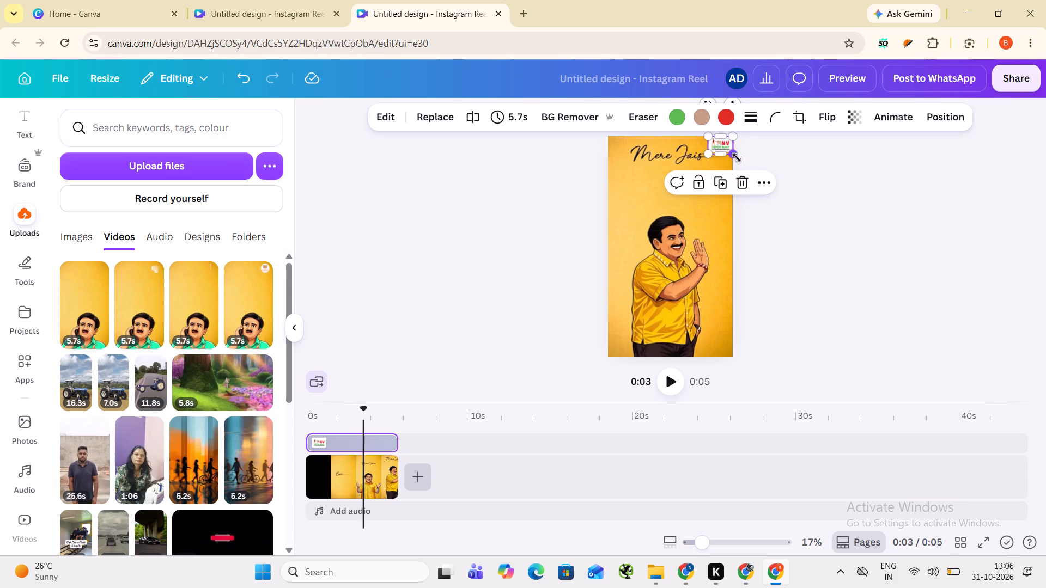
left_click_drag(737, 157, 741, 168)
Move the enlarged NV Super Mart logo inward so it sits flush in the video frame's top-right corner.
left_click(719, 154)
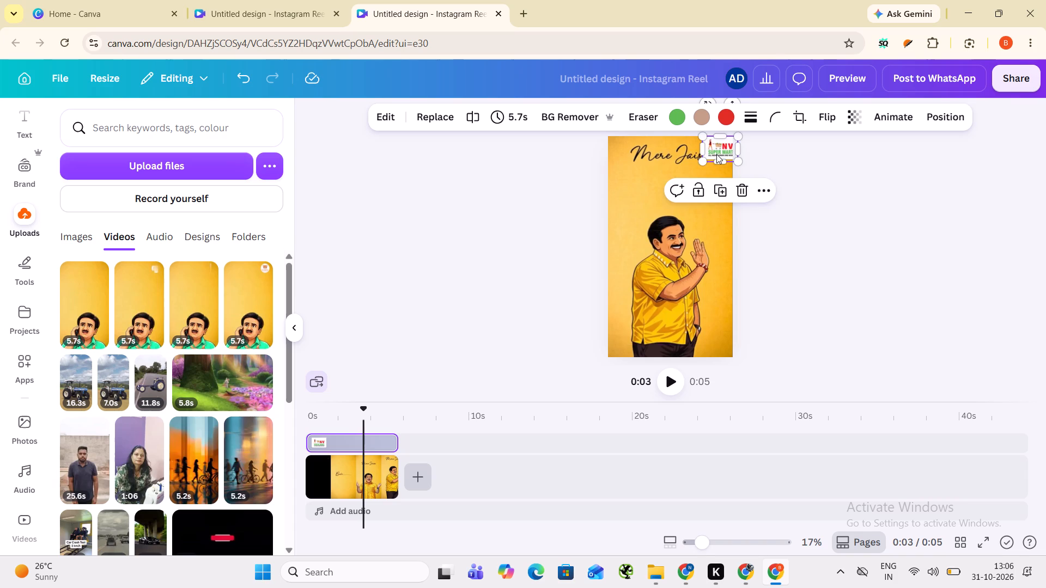
left_click(762, 156)
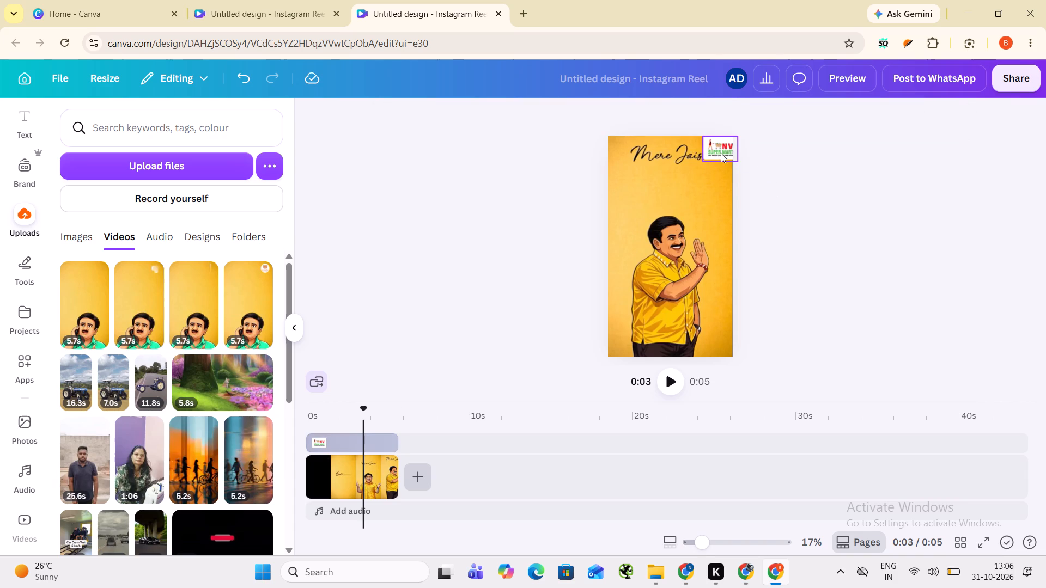
left_click(721, 153)
left_click(715, 151)
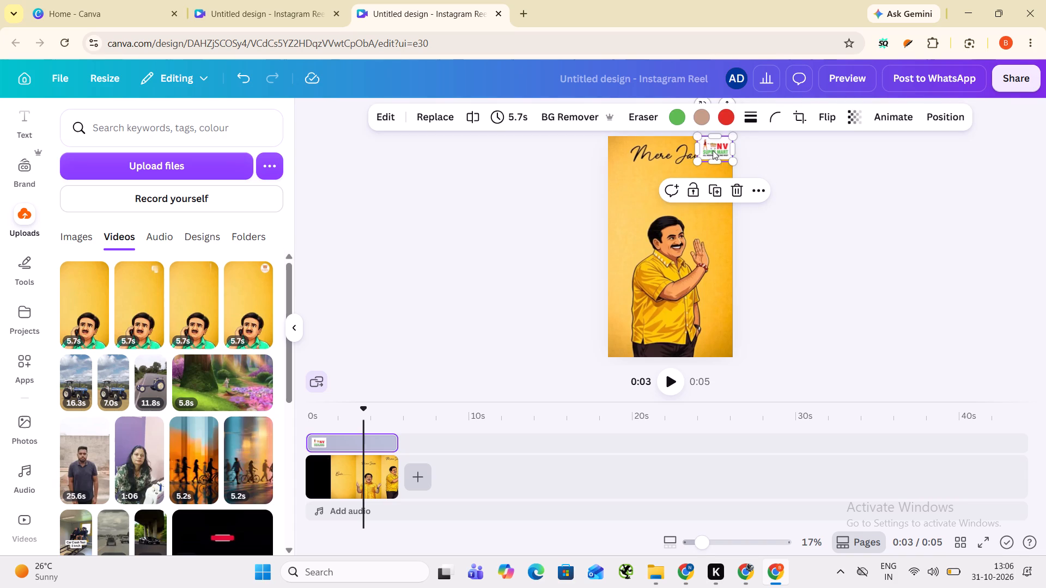
left_click(794, 162)
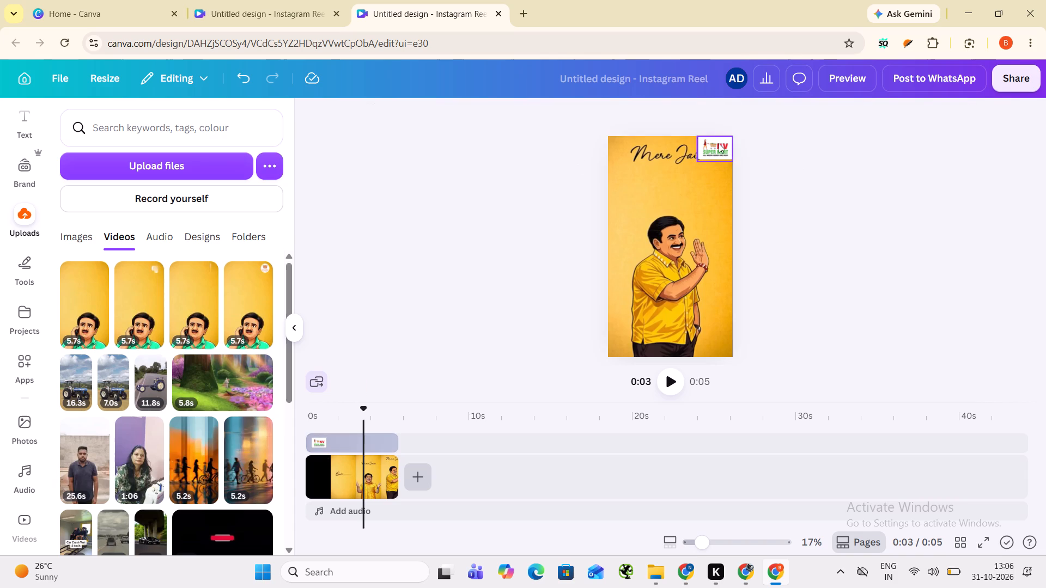
Remove the white background from the NV Super Mart logo with BG Remover.
left_click(719, 144)
left_click(573, 115)
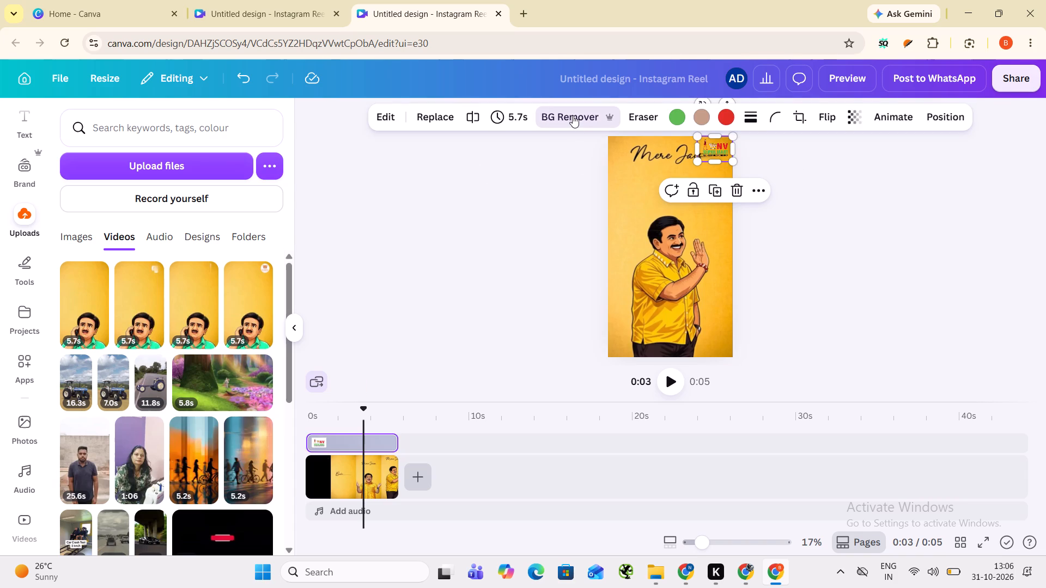
left_click(799, 158)
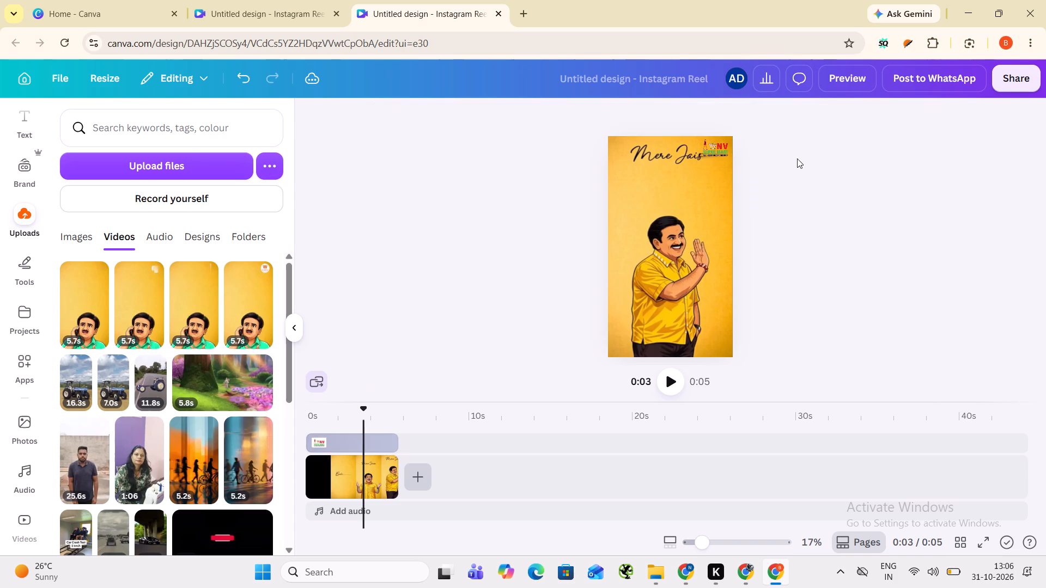
Stretch the NV Super Mart logo slightly downward and trim its left edge, to about 295 wide by 245 high.
left_click(717, 151)
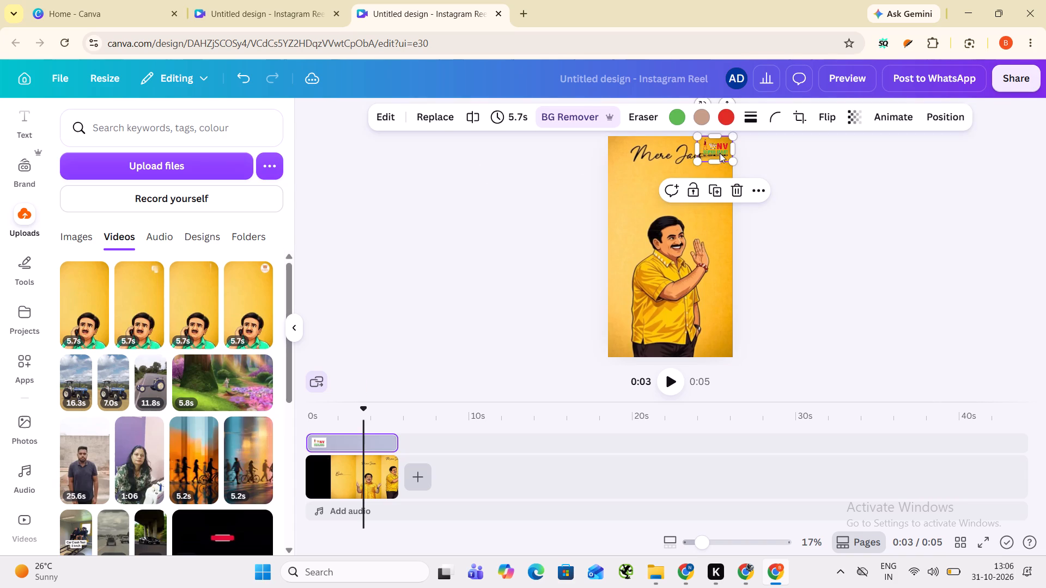
left_click(714, 163)
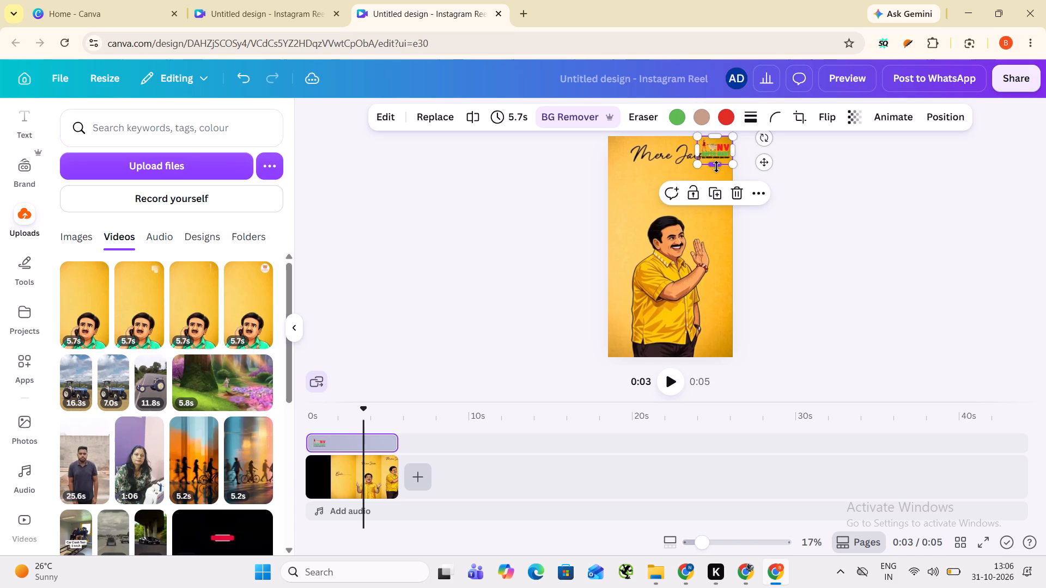
left_click(697, 151)
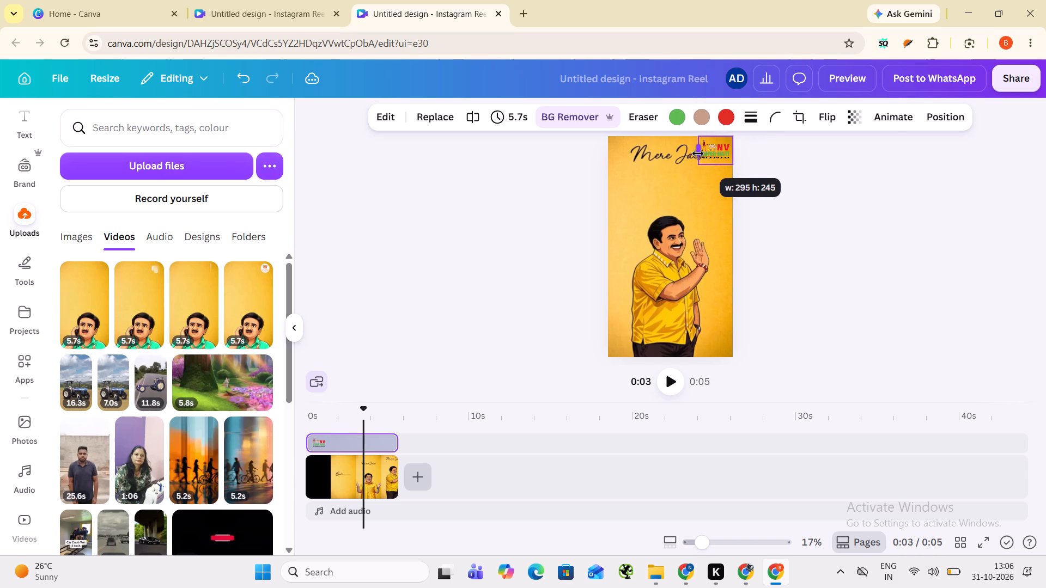
left_click(844, 203)
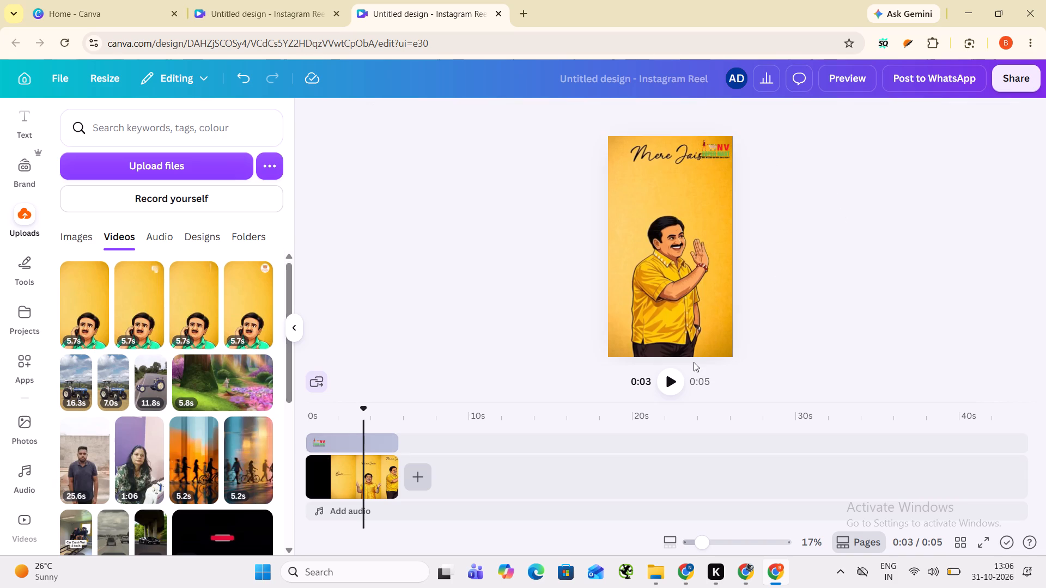
Play the reel to its end, including a full run from the start, to check the logo over each scene.
left_click(663, 388)
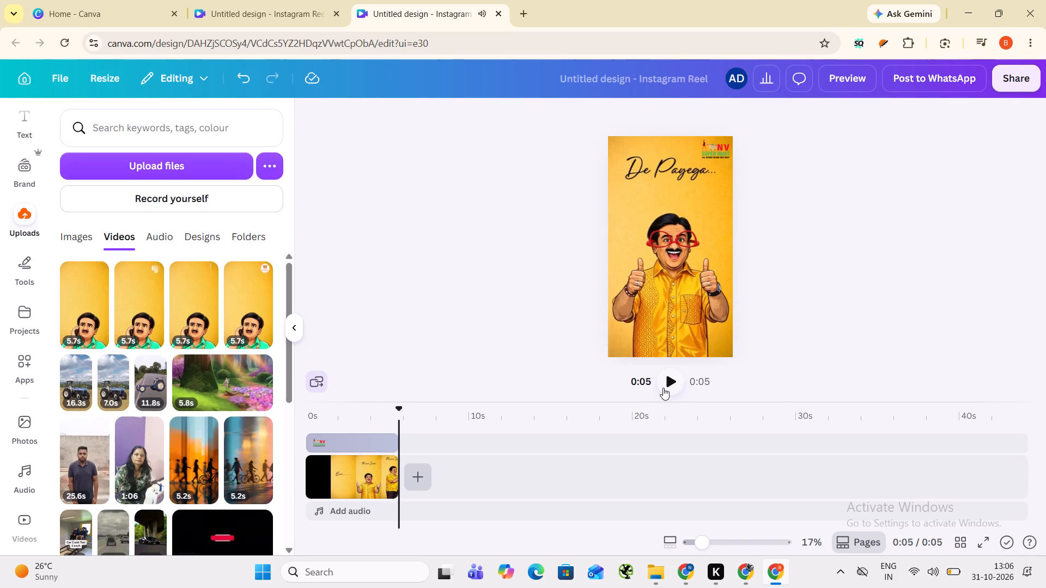
left_click(663, 388)
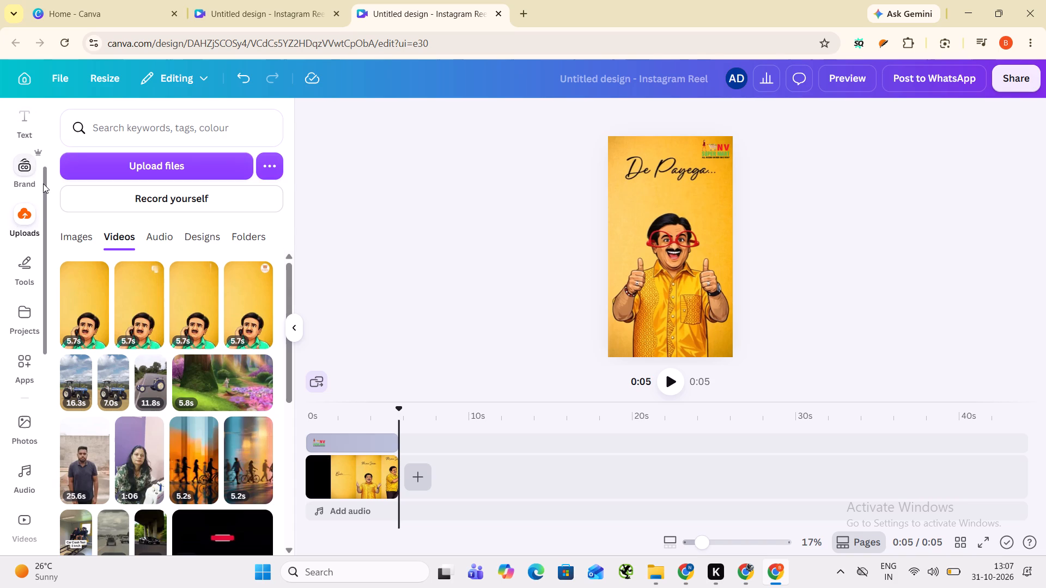
left_click_drag(45, 183, 50, 128)
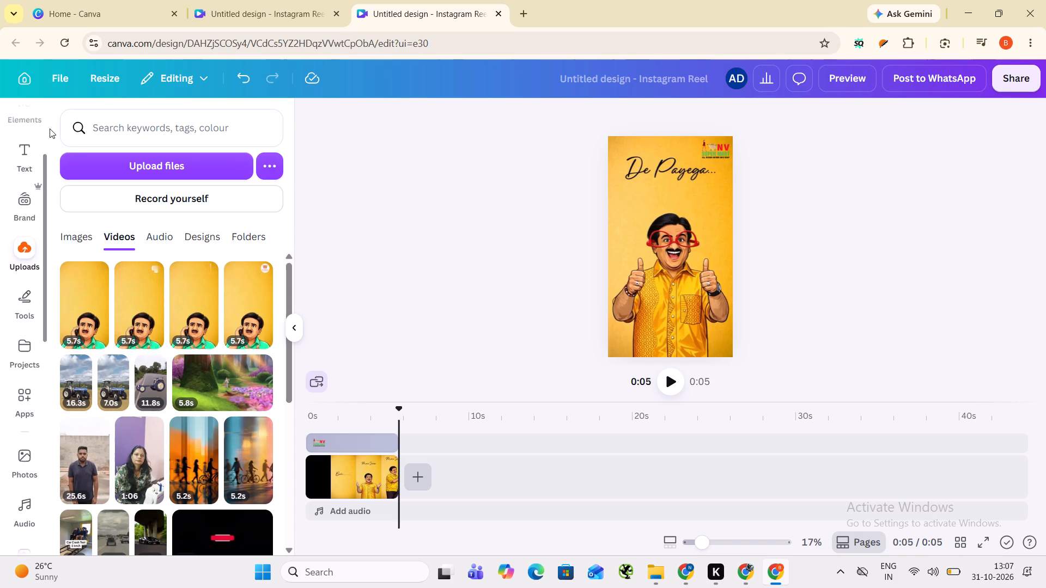
left_click_drag(50, 128, 52, 93)
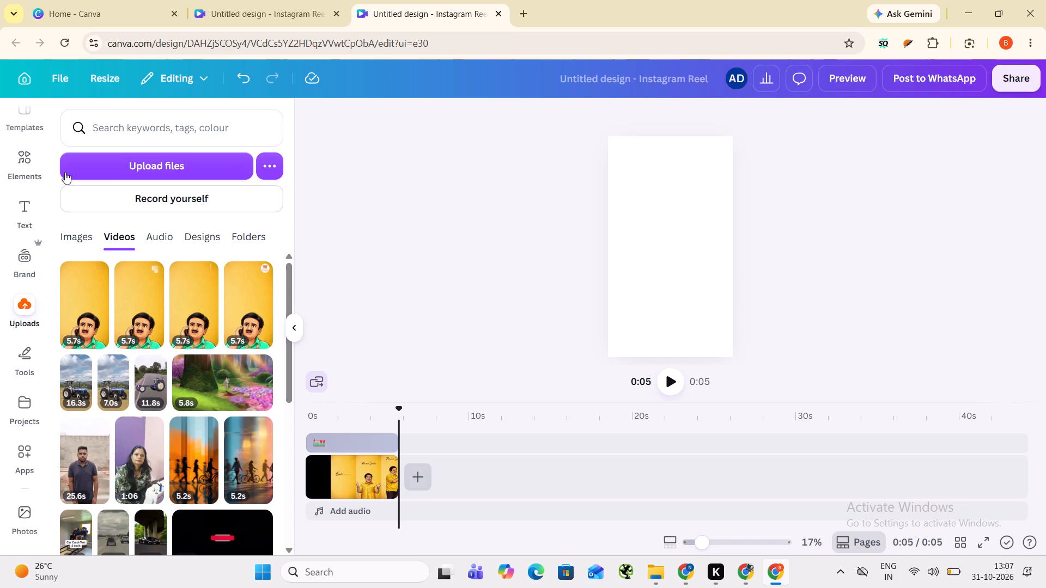
left_click(320, 479)
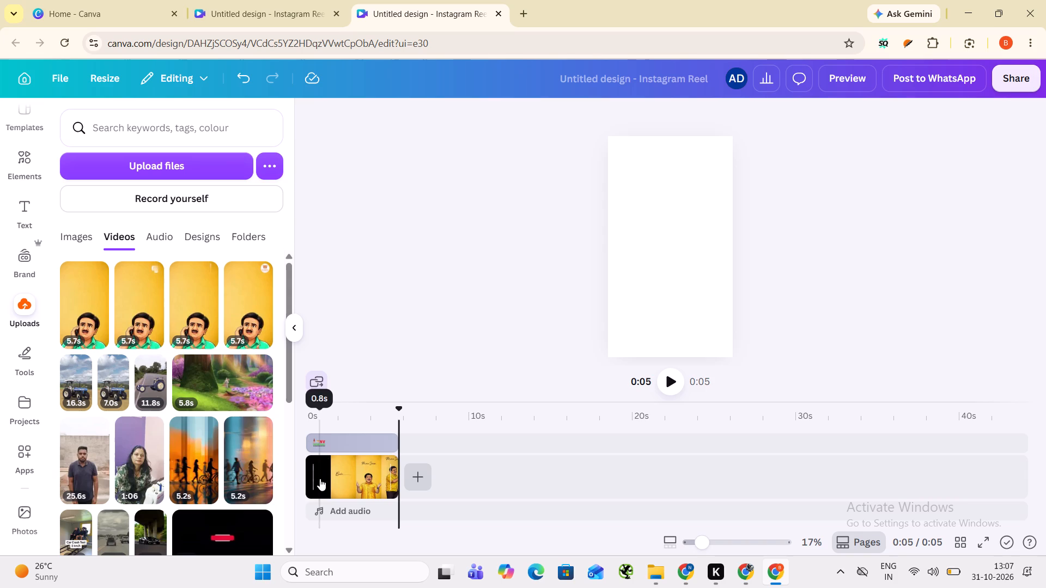
left_click(343, 475)
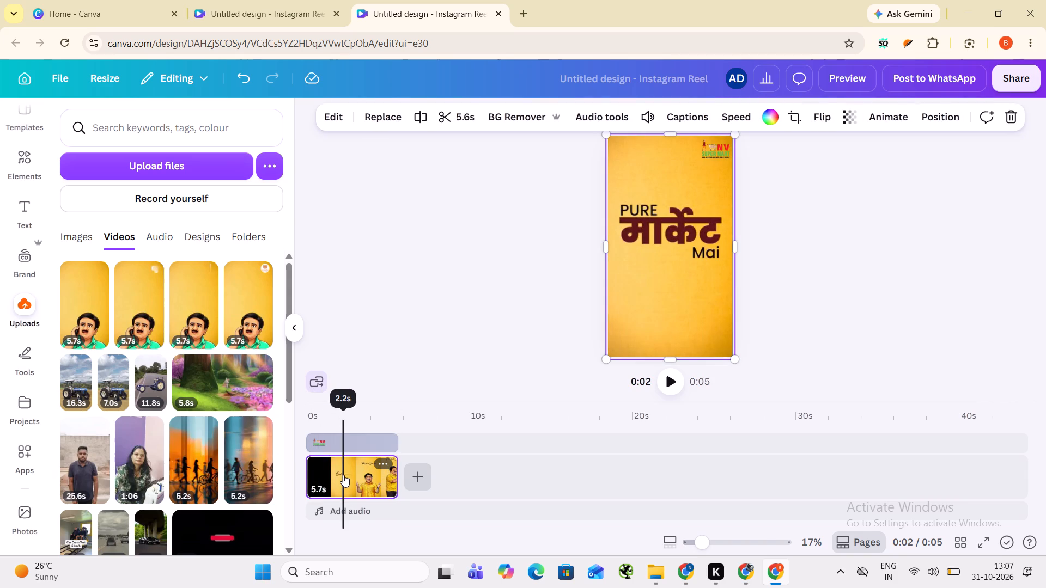
left_click(717, 145)
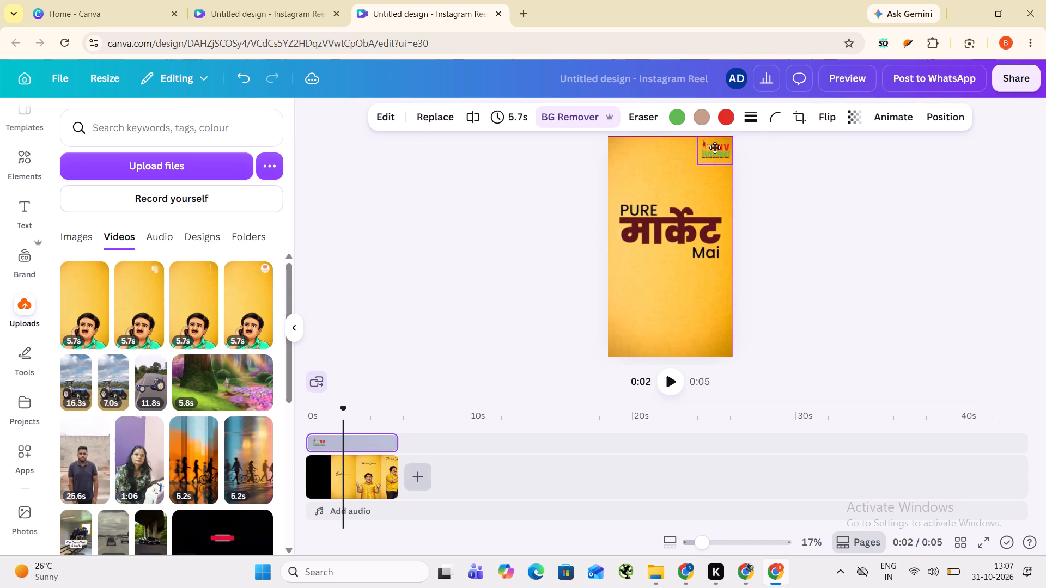
left_click(628, 179)
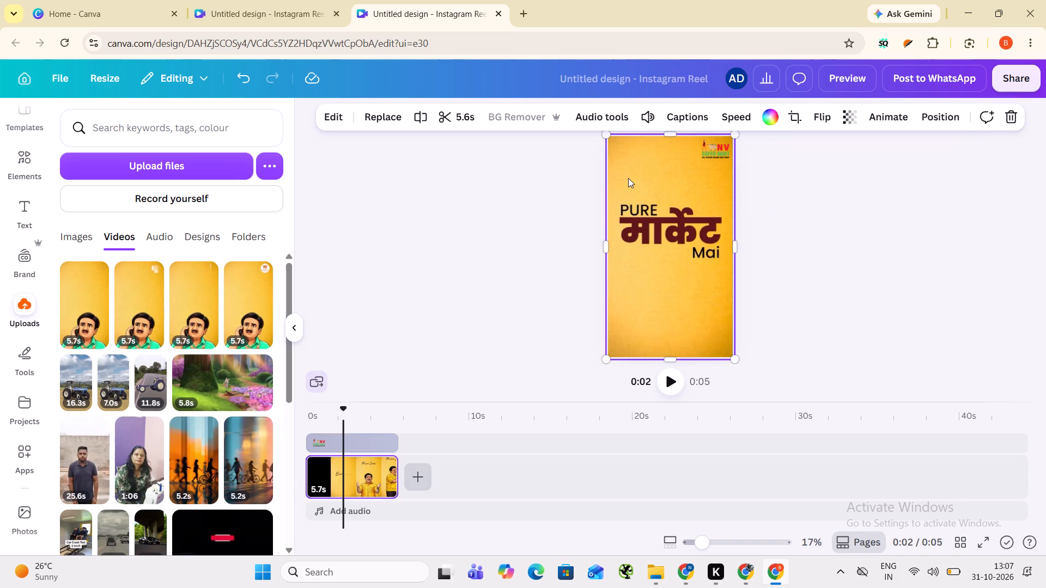
left_click(668, 374)
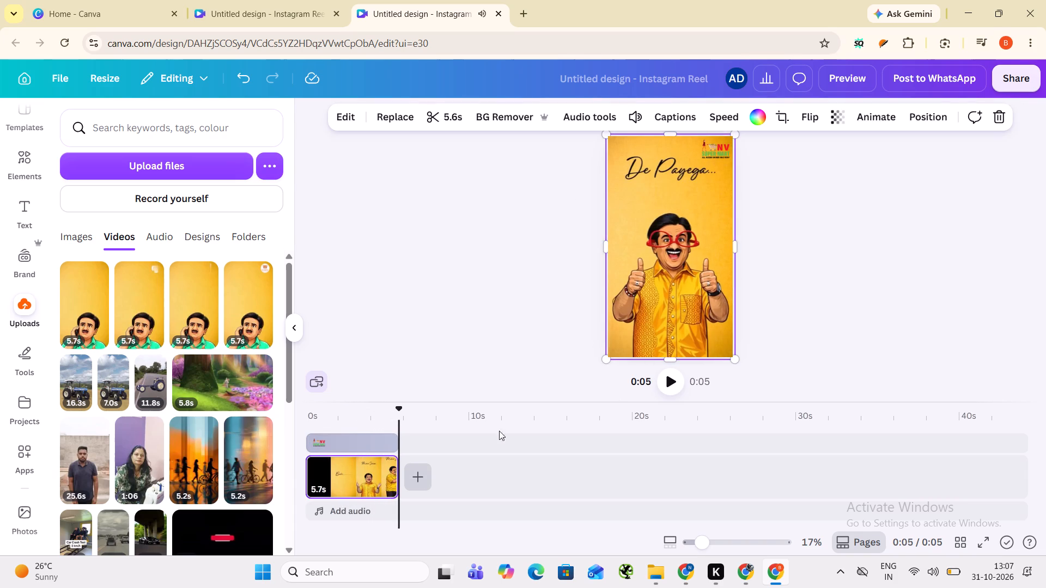
left_click_drag(398, 408, 318, 421)
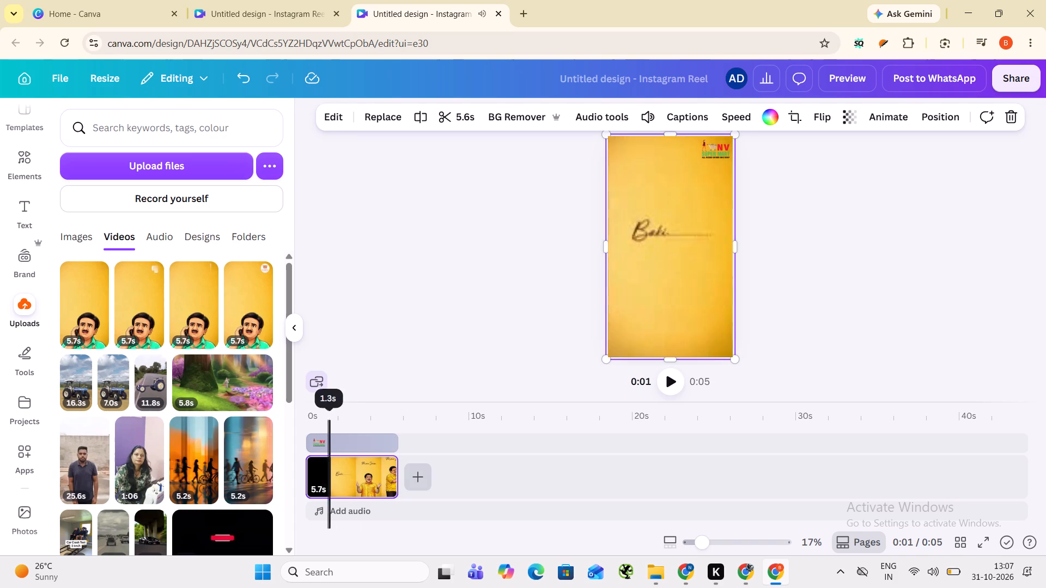
left_click_drag(318, 421, 305, 427)
left_click(673, 373)
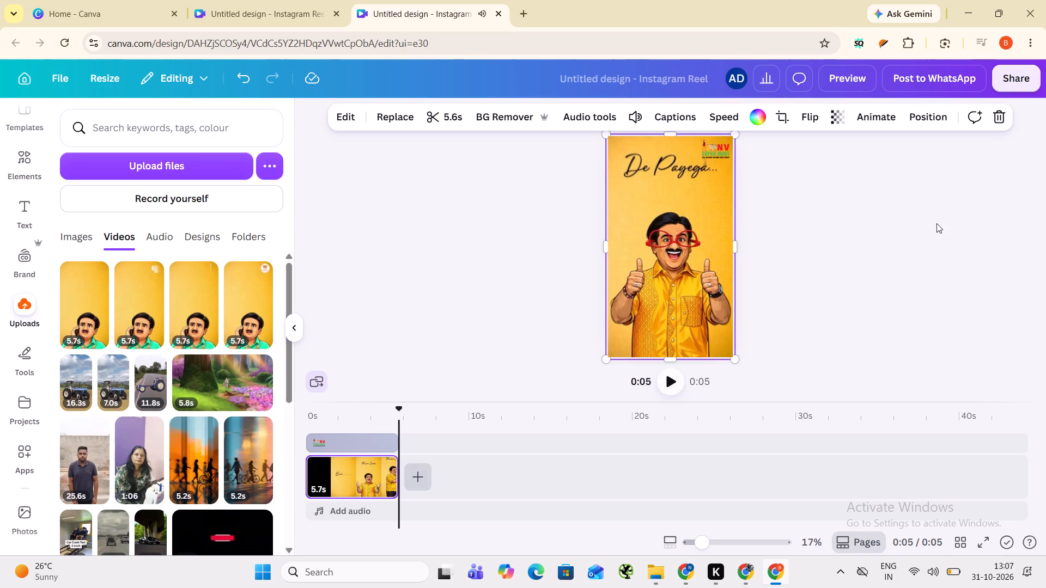
Download the finished reel as an MP4 video at 1080p quality.
left_click(1017, 70)
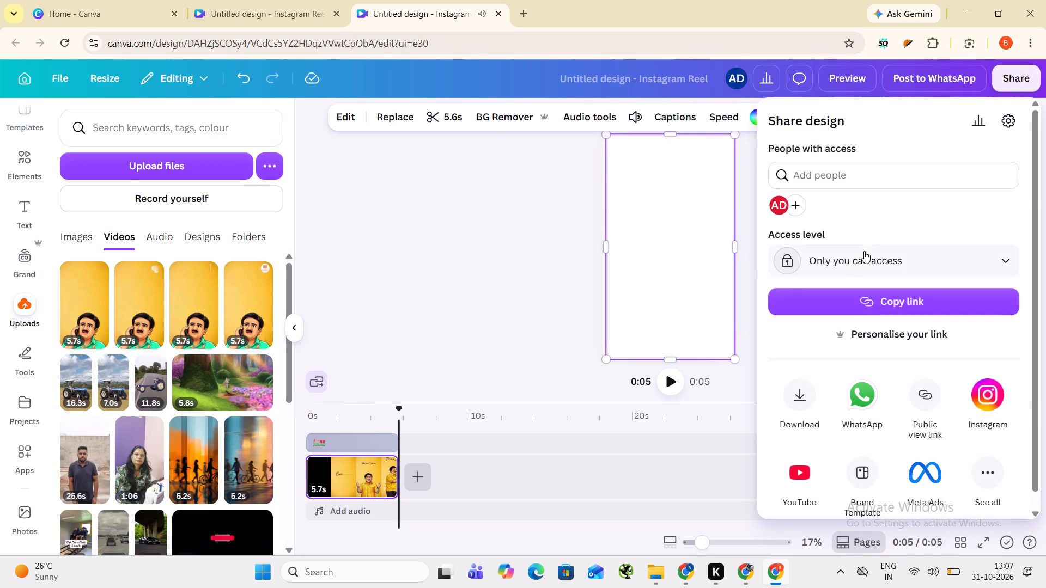
left_click(806, 409)
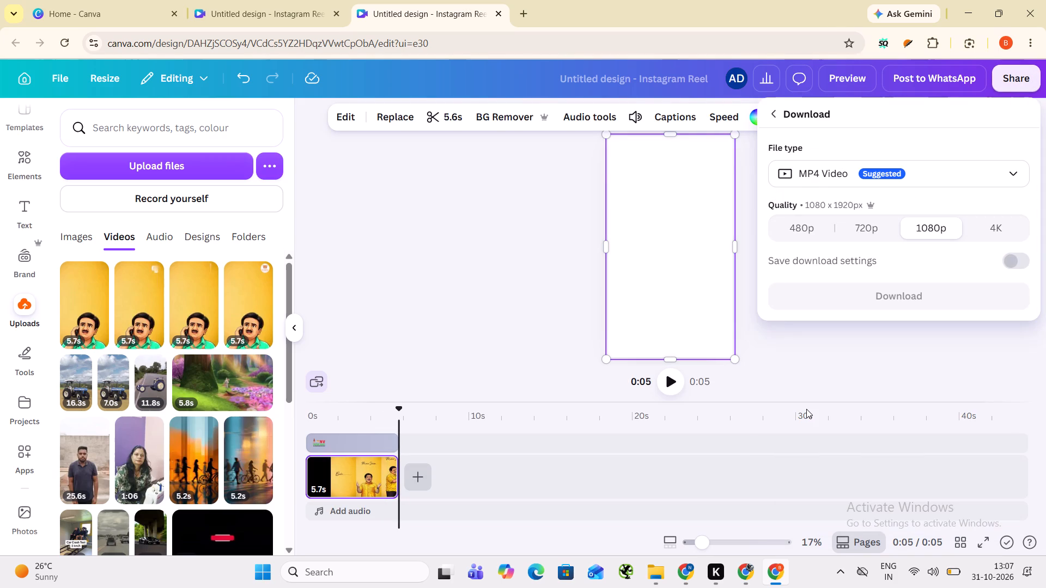
left_click(880, 285)
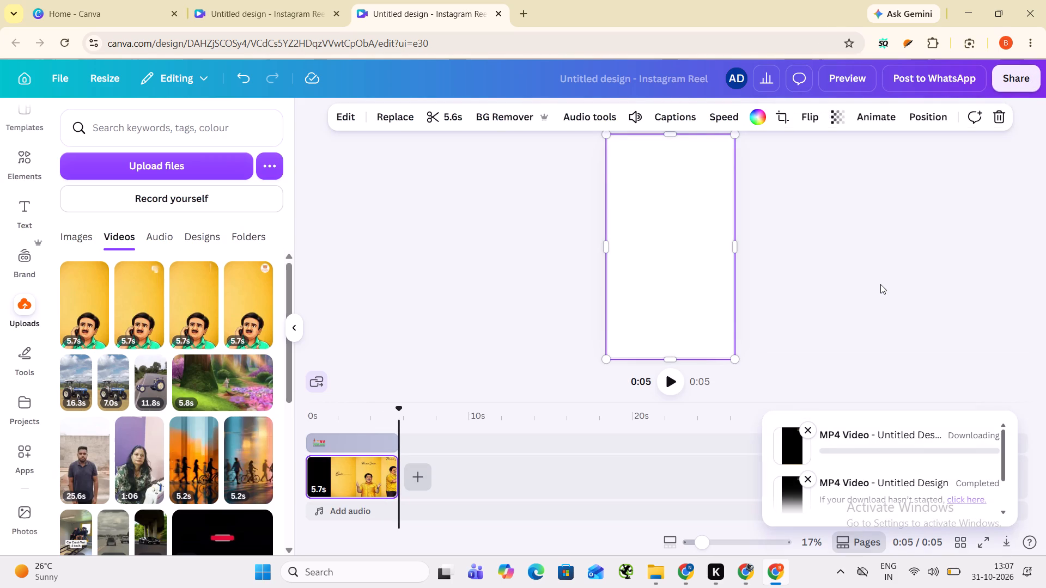
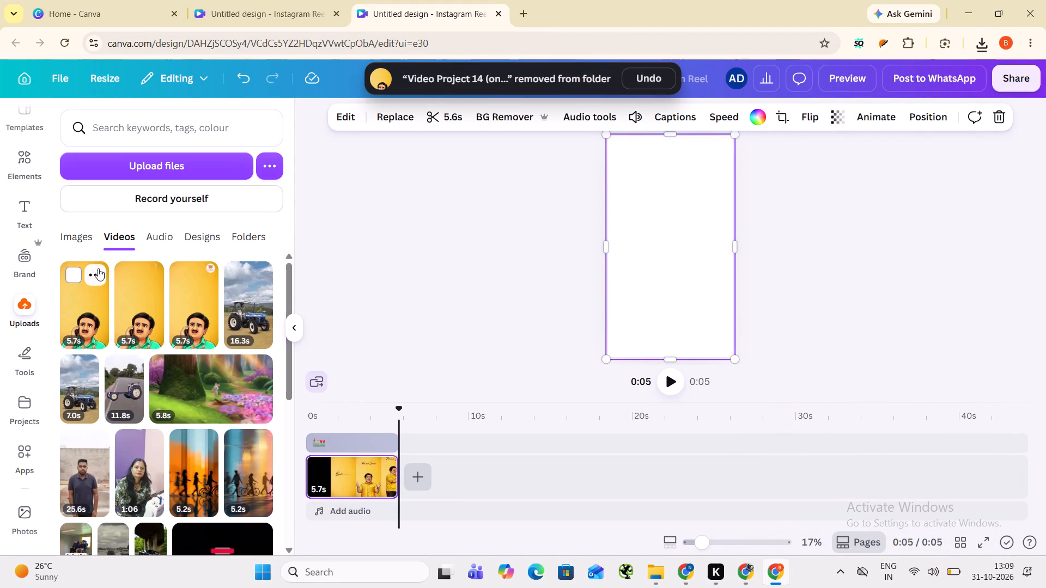
Remove the three remaining Video Project 14 clips from the uploaded videos: the online-video-cutter.com (1) version, the original, and the online-video-cutter.com version.
left_click(101, 274)
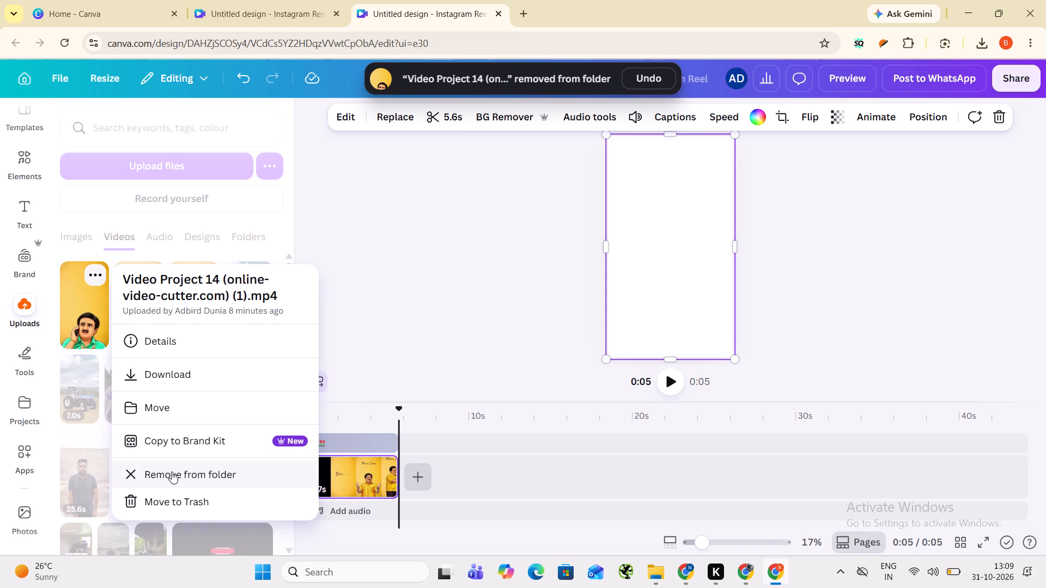
left_click(175, 473)
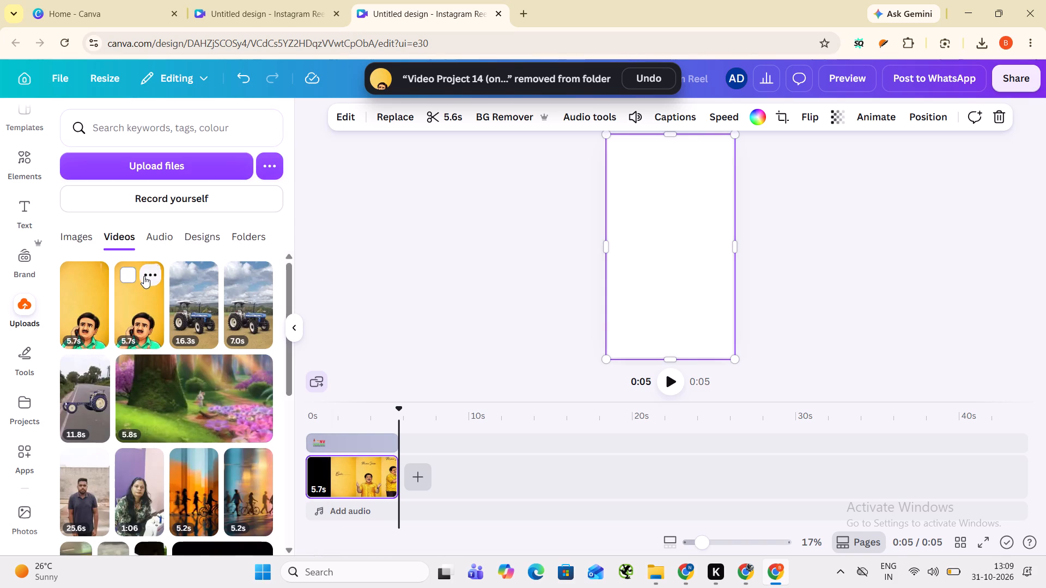
left_click(149, 277)
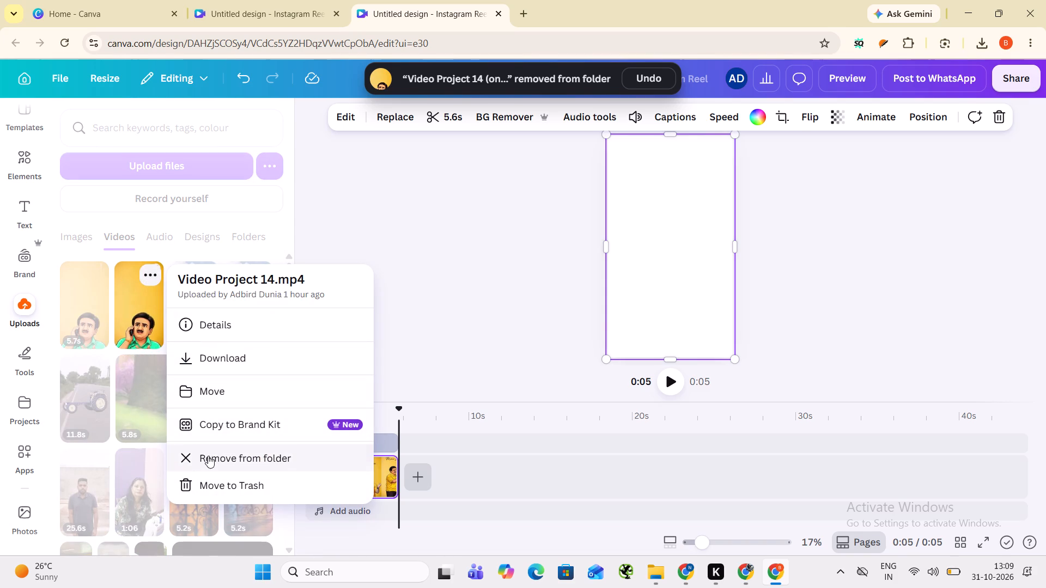
left_click(208, 456)
left_click(100, 273)
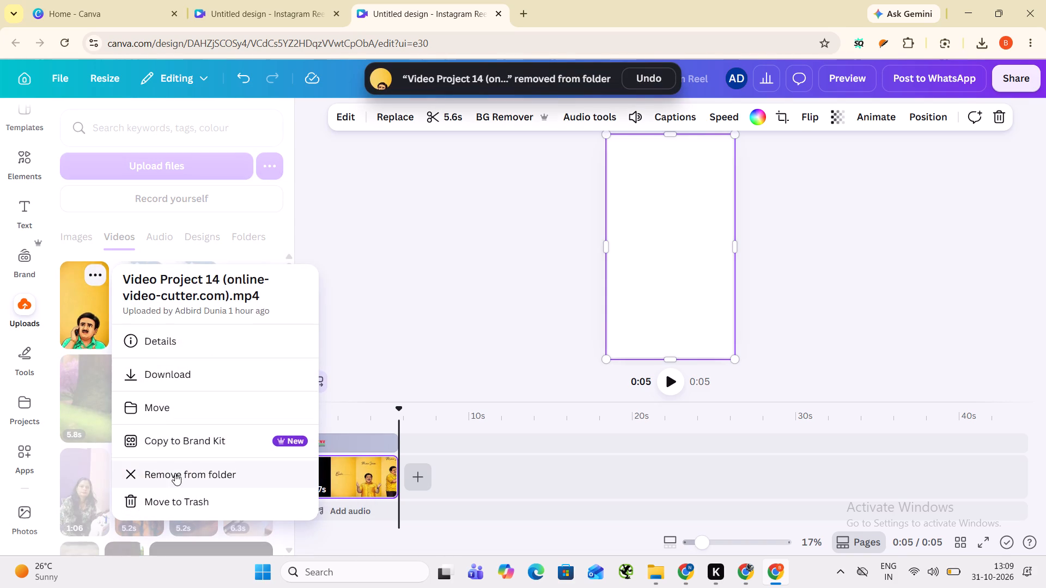
left_click(175, 475)
Remove the NV Super Mart logo, MORNING POST NV - 1, from the uploaded images.
left_click(77, 240)
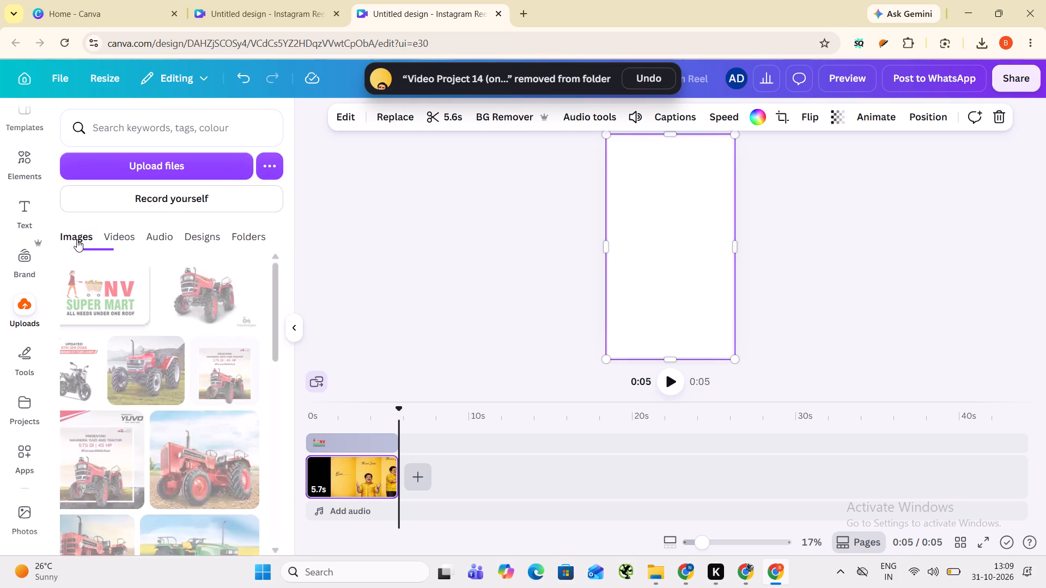
left_click(148, 274)
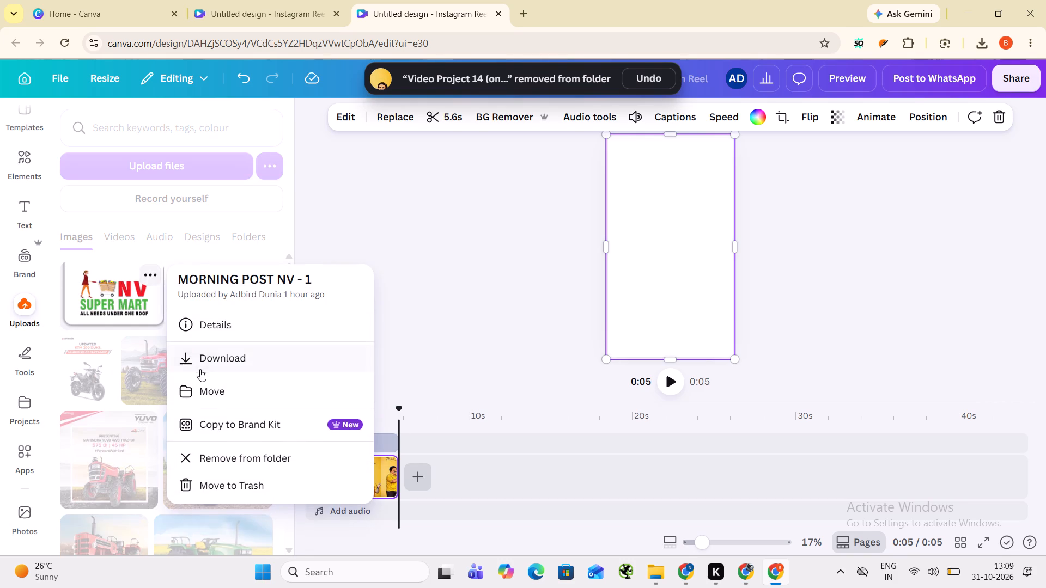
left_click(212, 461)
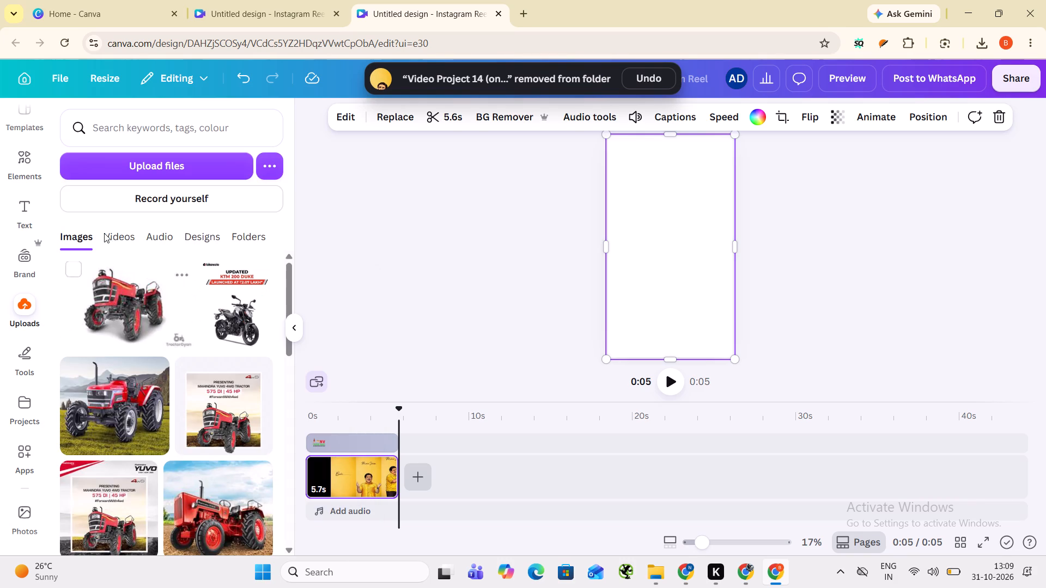
Return to the Canva home page and move the Untitled Design reel edited 1 hour ago to Trash.
left_click(45, 109)
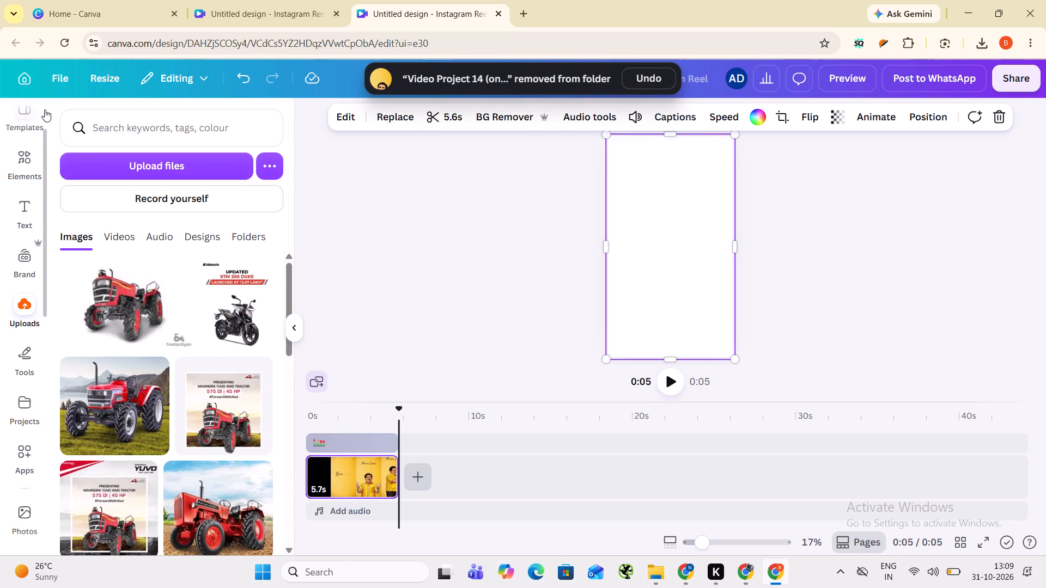
left_click(25, 71)
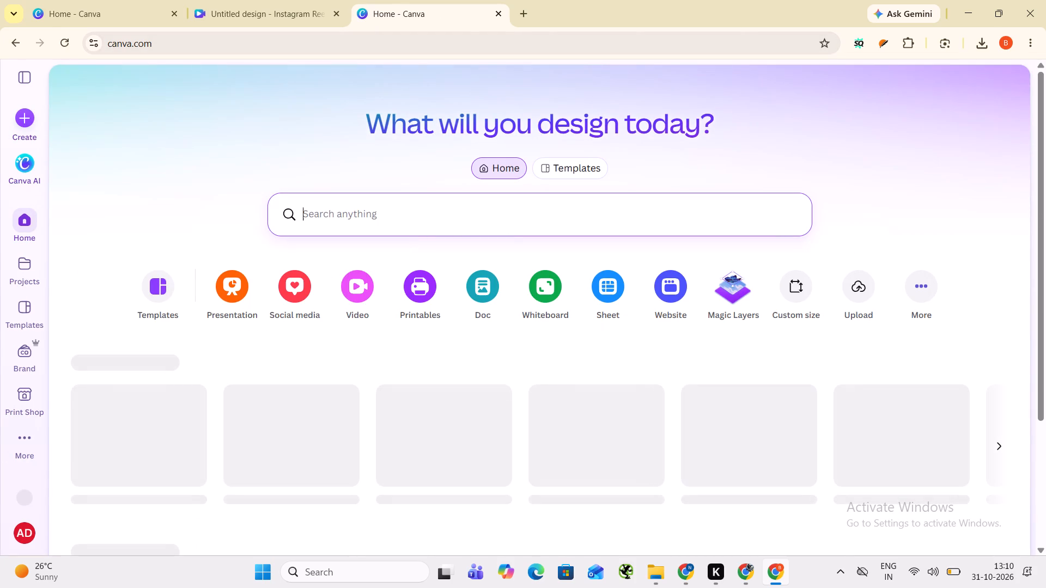
left_click_drag(1045, 189, 1044, 231)
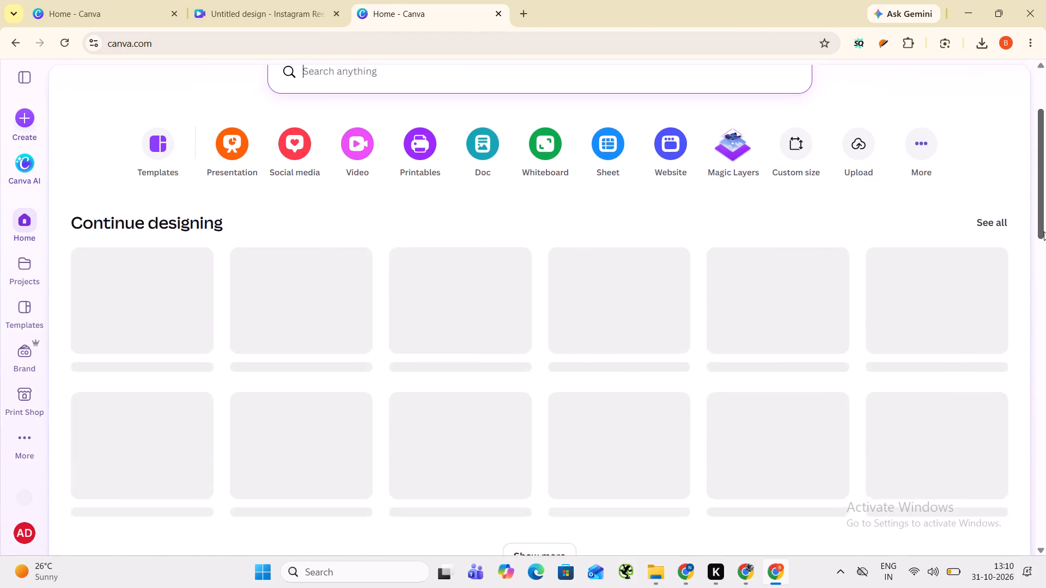
left_click_drag(1044, 231, 1042, 254)
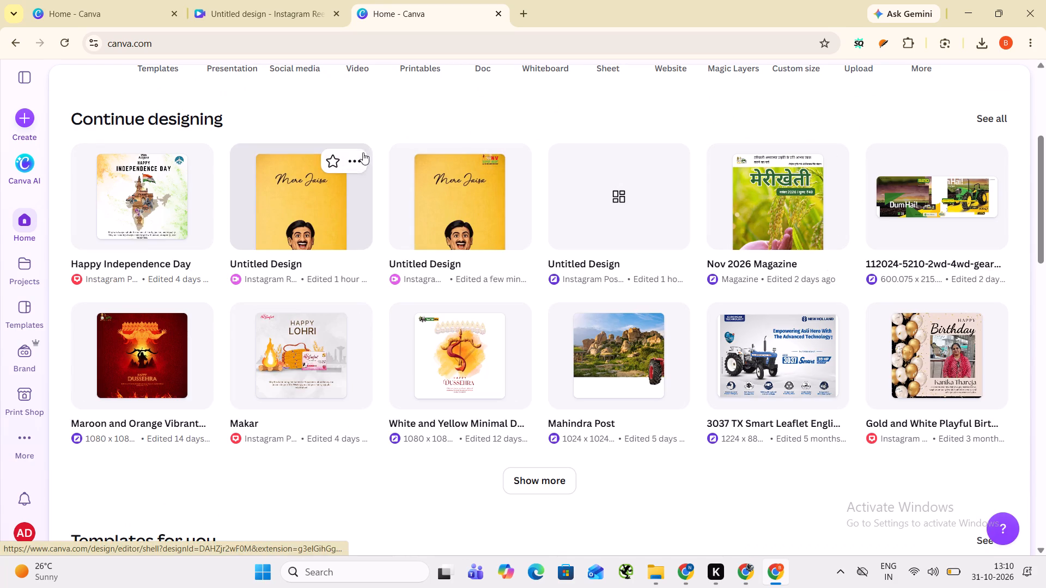
left_click(360, 156)
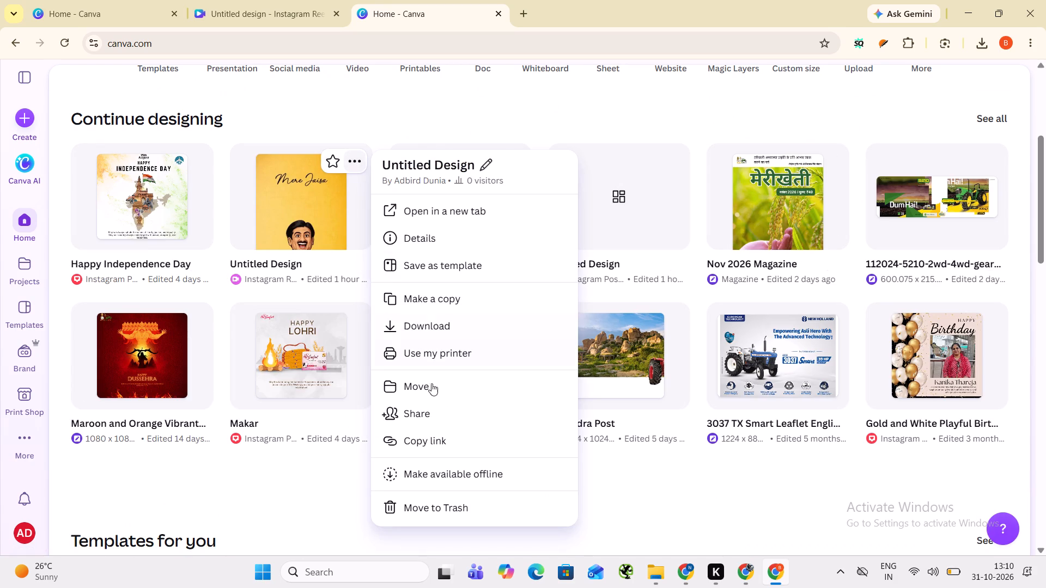
left_click(443, 500)
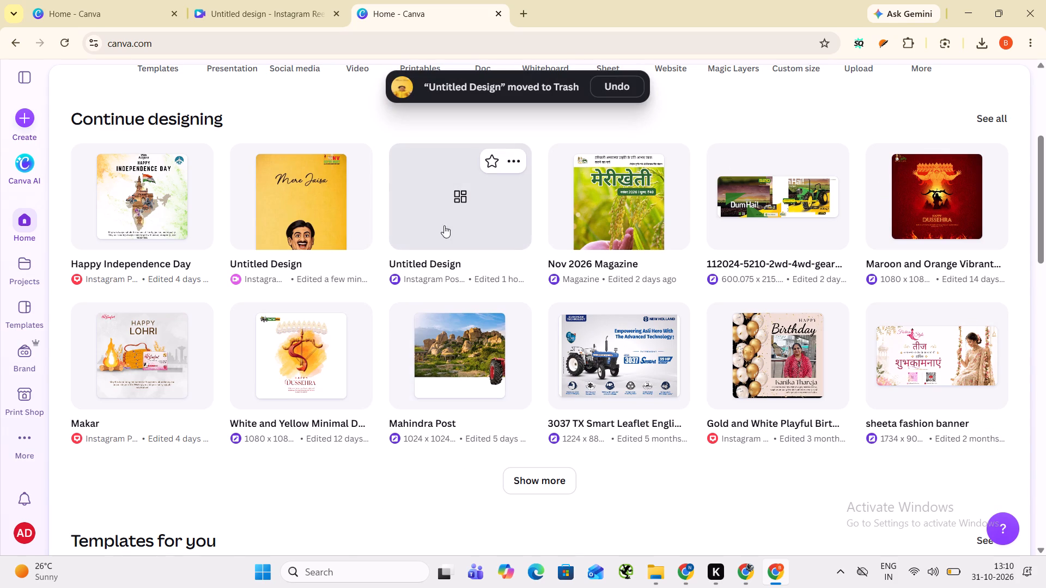
Open the options for the Untitled Design reel edited a few minutes ago.
left_click(361, 159)
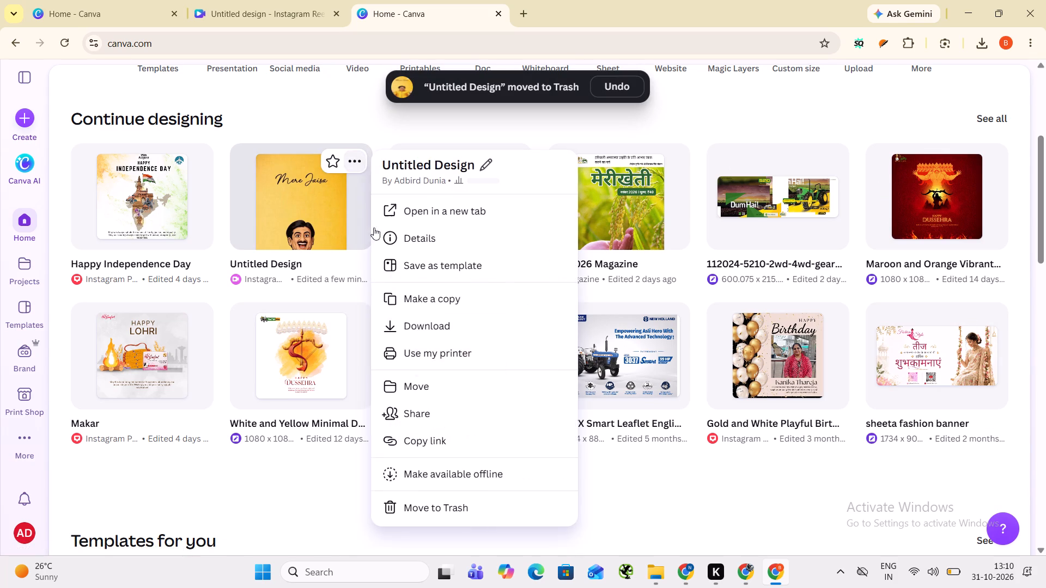
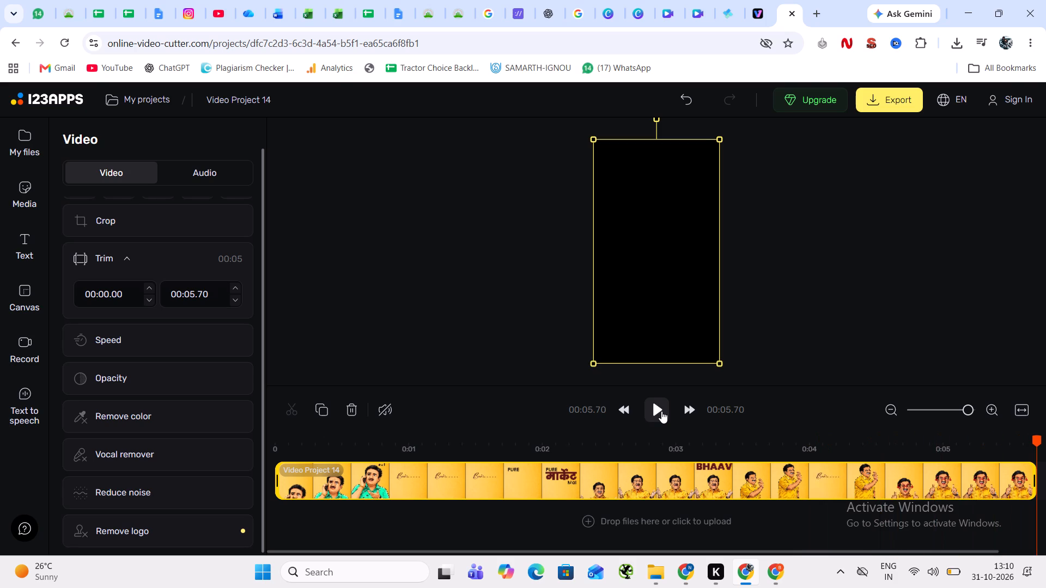
Add the Video Project 14 video from the Downloads folder to the project timeline again.
left_click(27, 140)
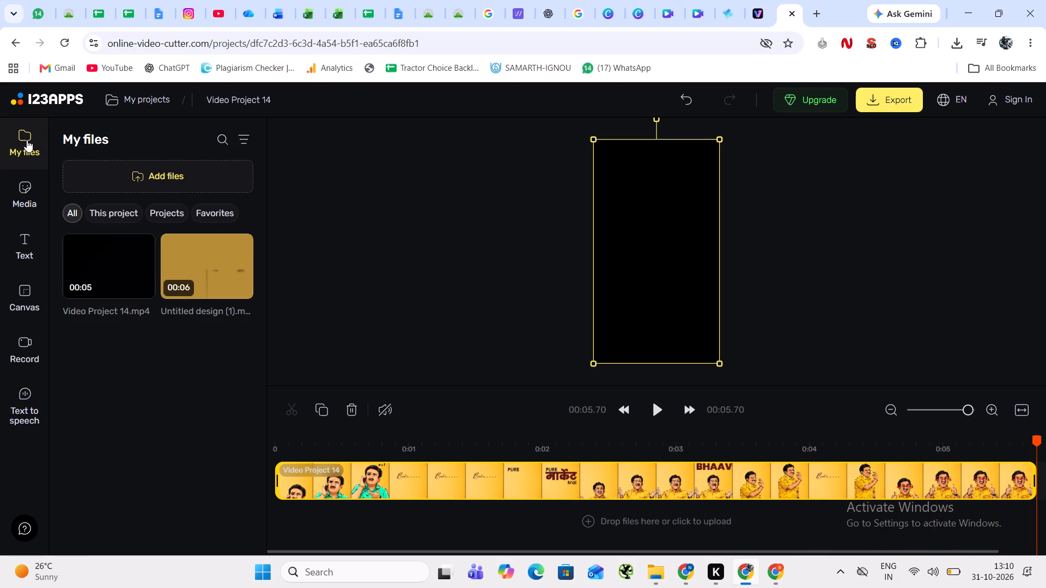
left_click(112, 164)
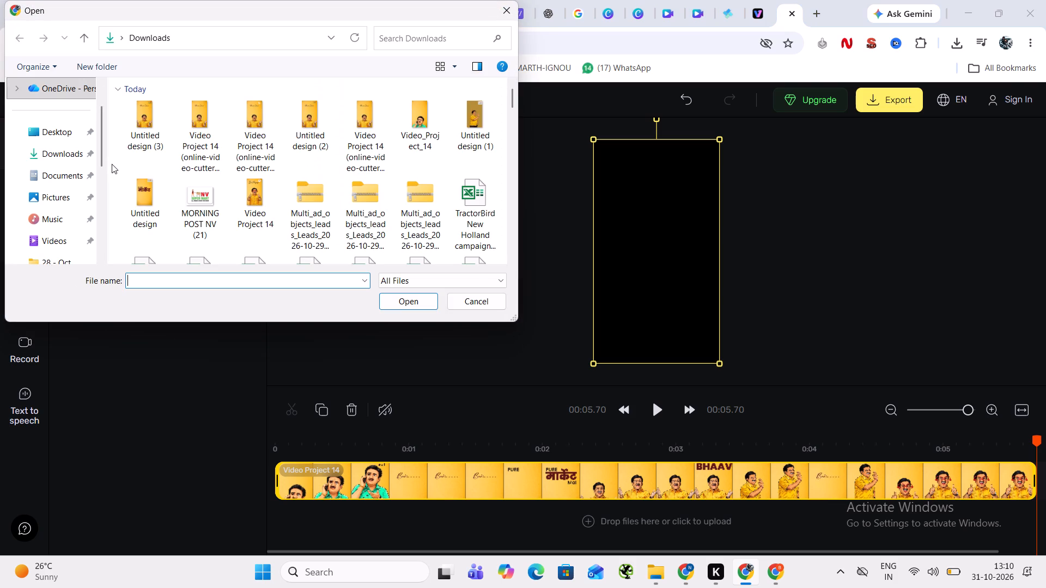
left_click(269, 186)
double_click(269, 186)
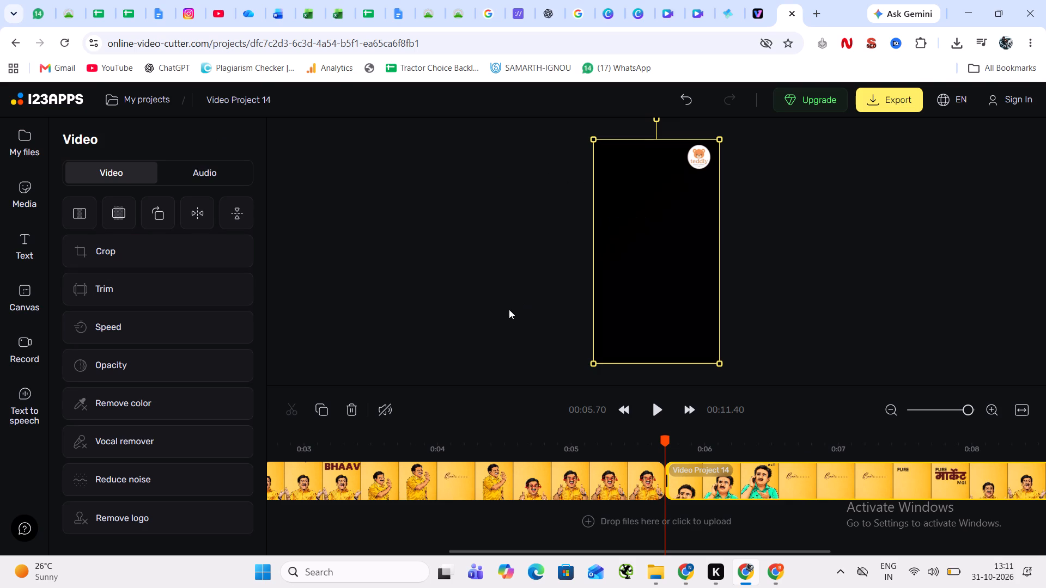
Delete the earlier Video Project 14 clip that precedes the newly added one on the timeline.
left_click(503, 494)
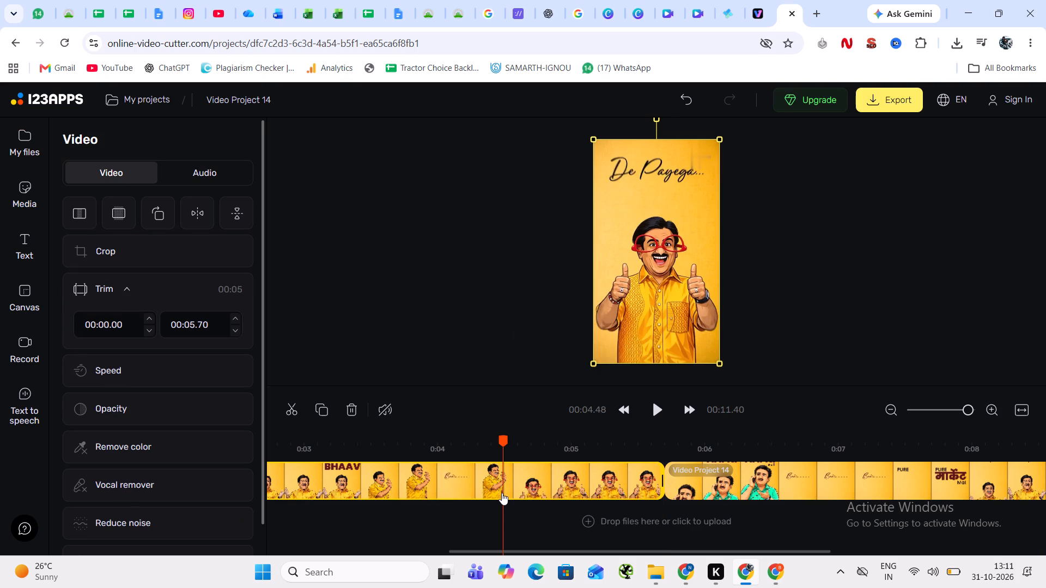
key("Delete")
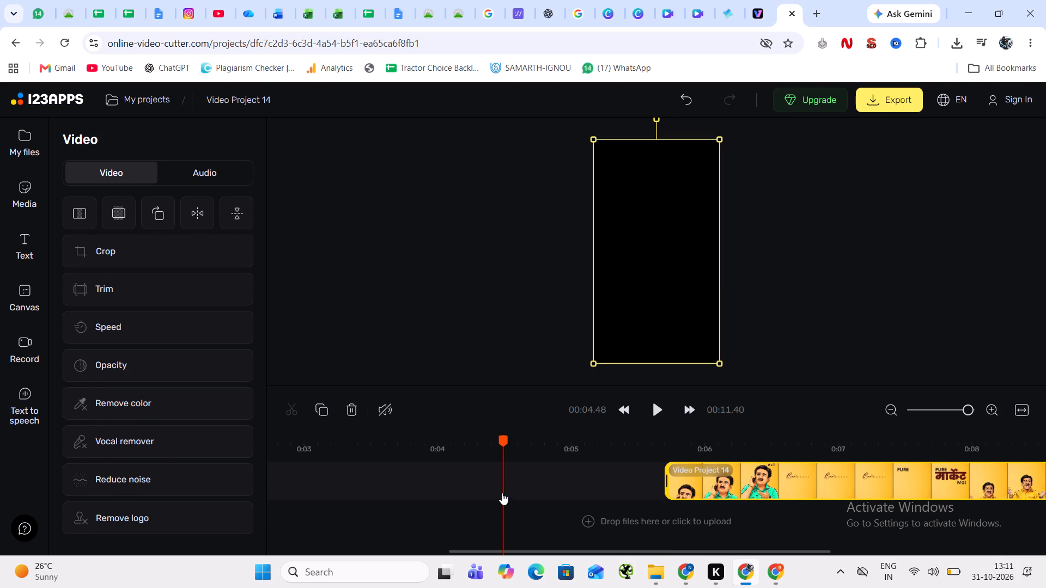
Move the newly added Video Project 14 clip to the very start of the timeline.
left_click(708, 483)
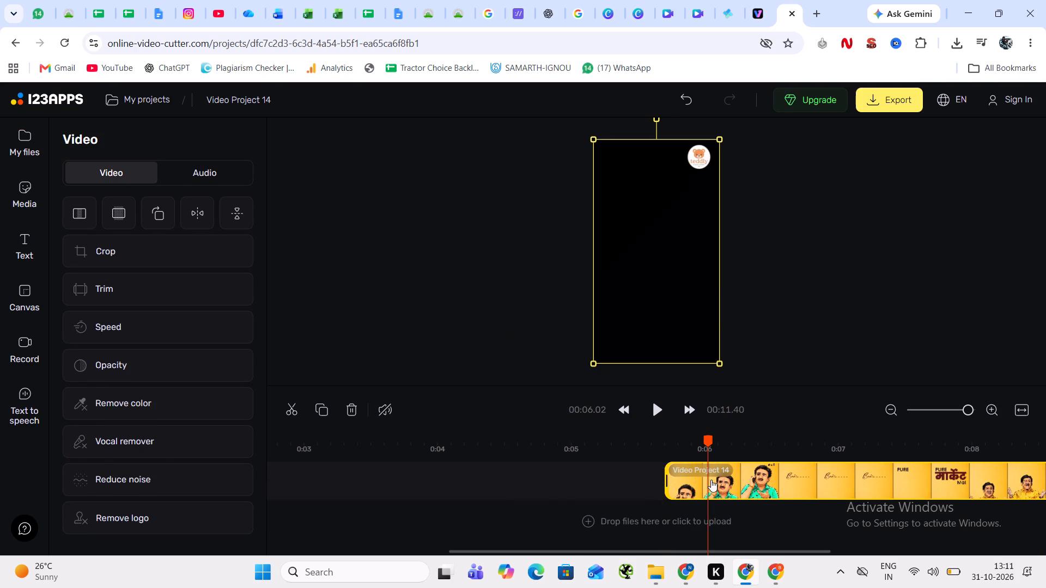
left_click_drag(711, 479, 350, 483)
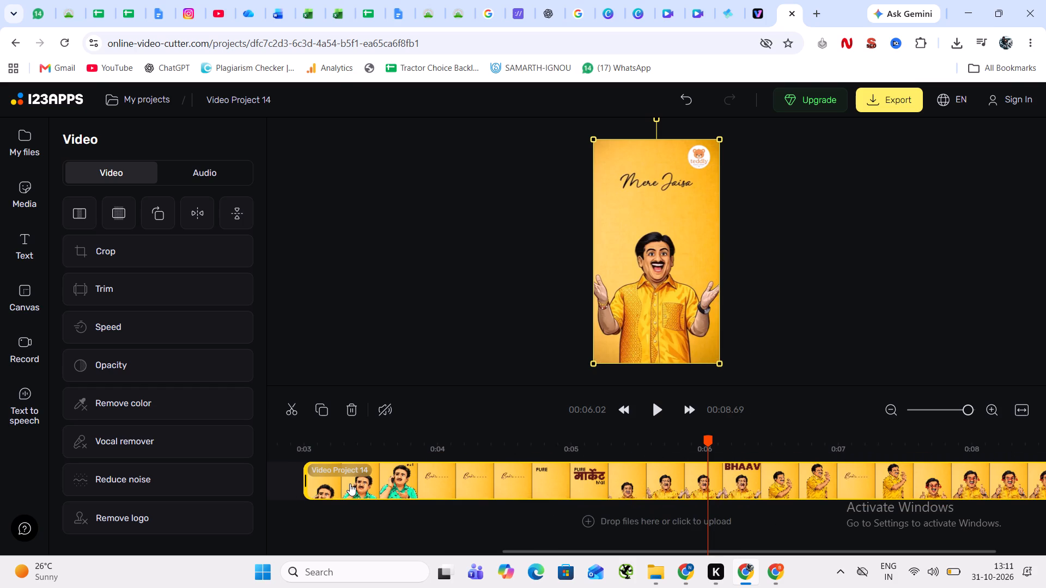
left_click_drag(350, 483, 271, 479)
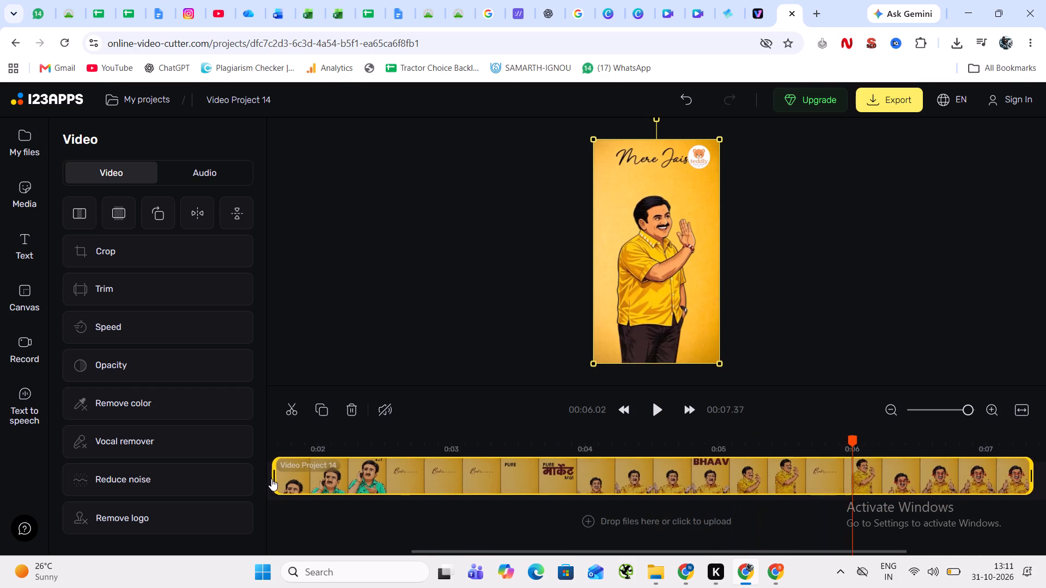
left_click_drag(271, 479, 272, 484)
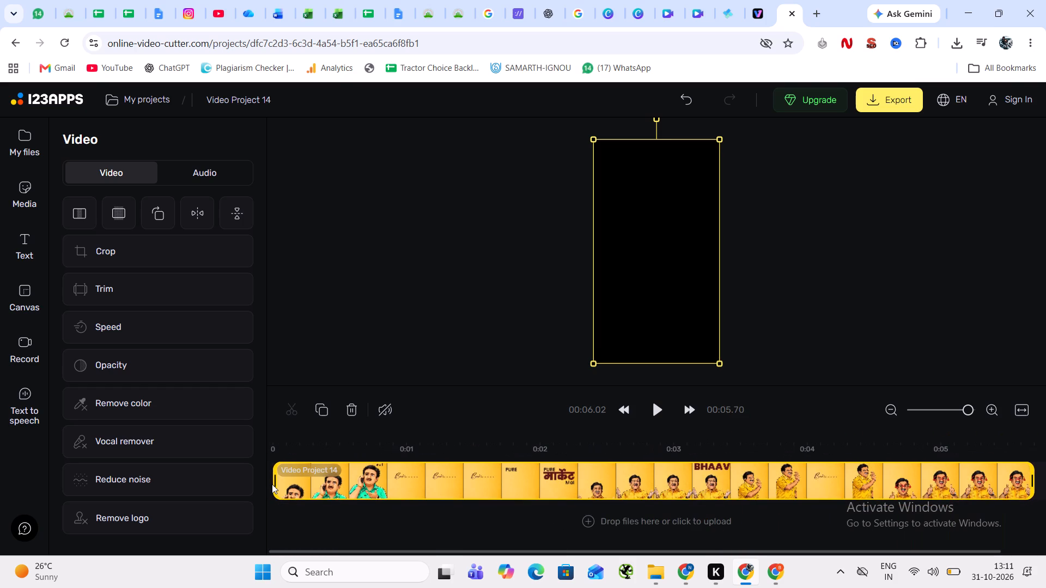
Play the clip to about 0.6 seconds, then apply Remove logo to an area over the round bear logo in the picture's upper-right corner.
left_click(655, 413)
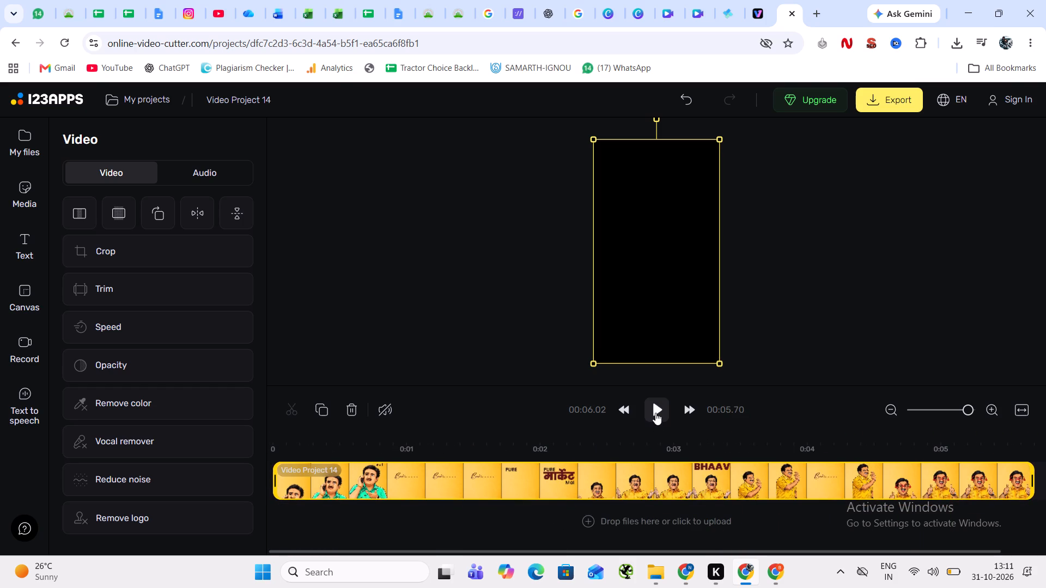
left_click(654, 412)
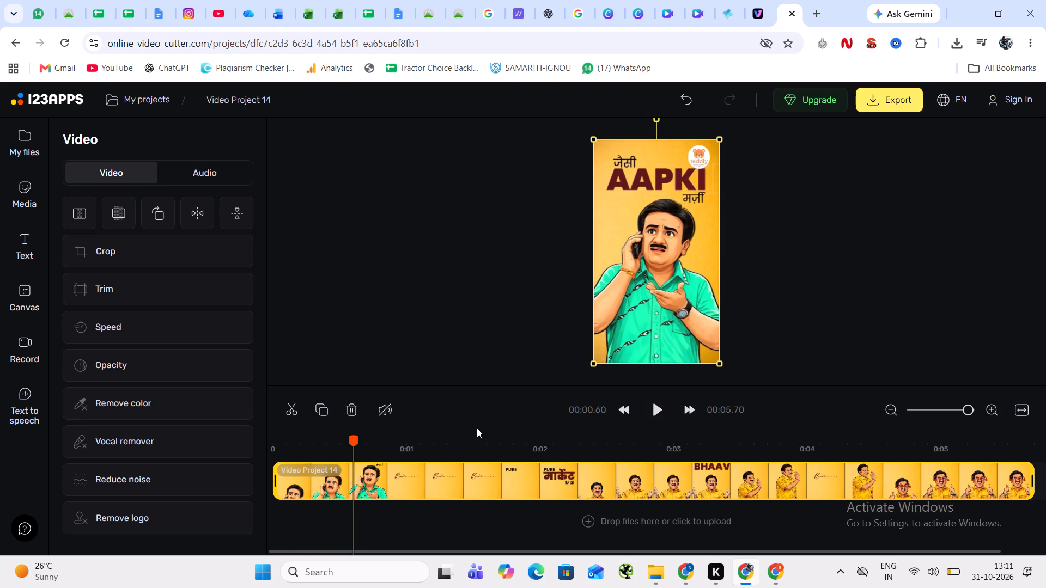
left_click(163, 516)
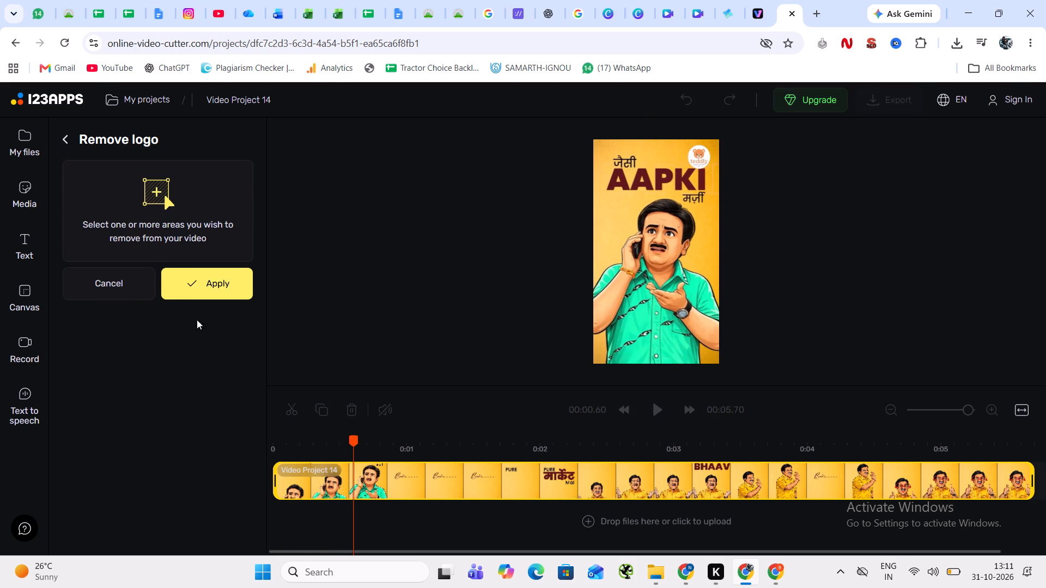
left_click(223, 278)
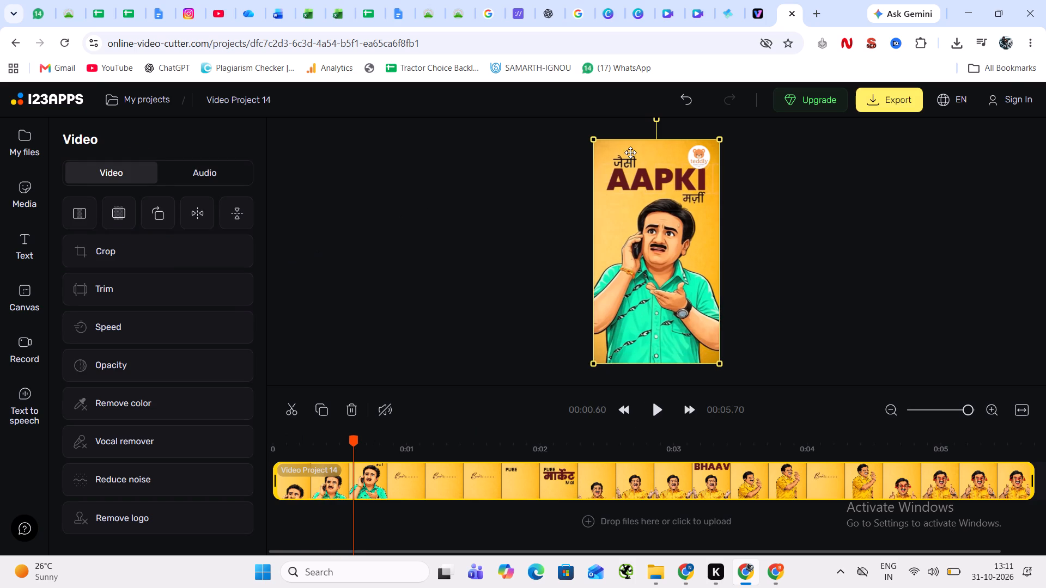
left_click(92, 503)
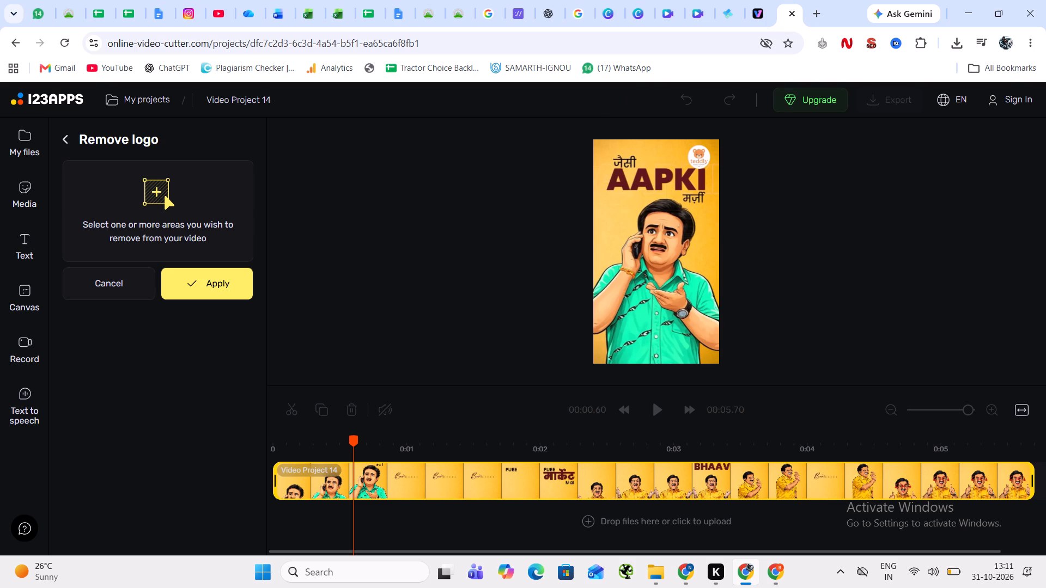
left_click_drag(692, 146, 693, 167)
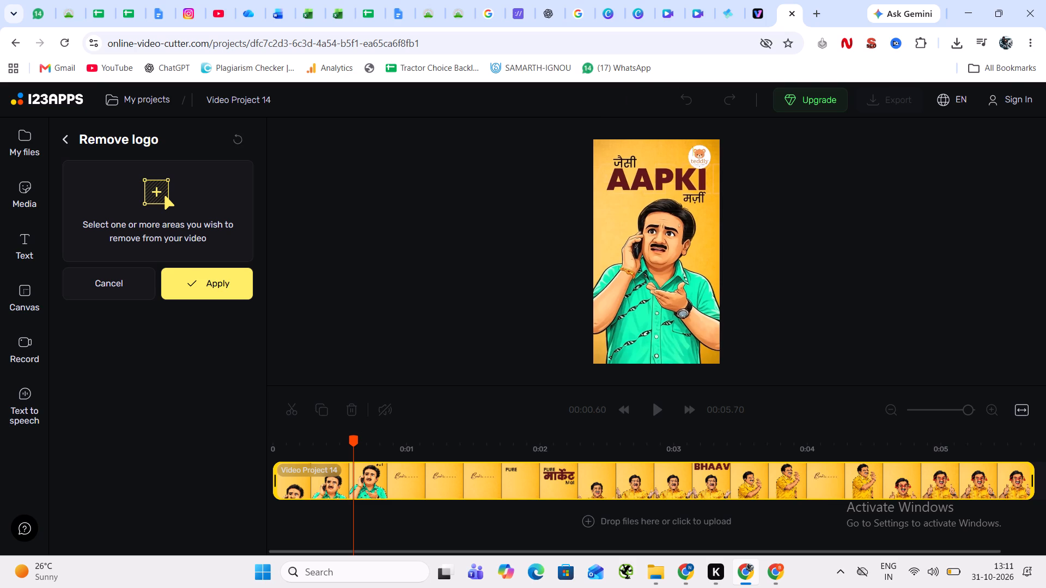
left_click_drag(693, 167, 715, 167)
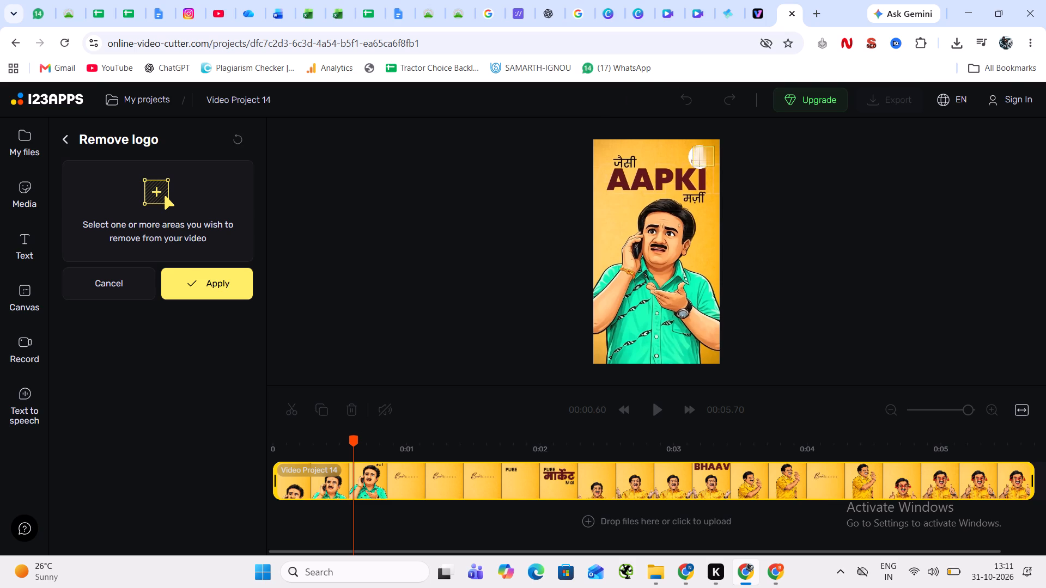
left_click_drag(715, 167, 710, 169)
left_click_drag(710, 169, 711, 167)
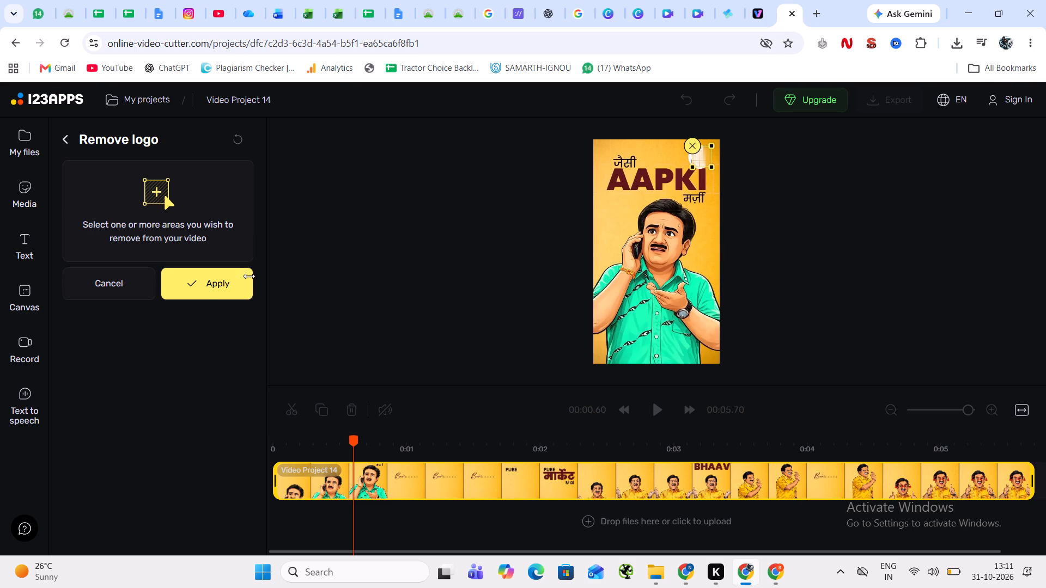
left_click(200, 285)
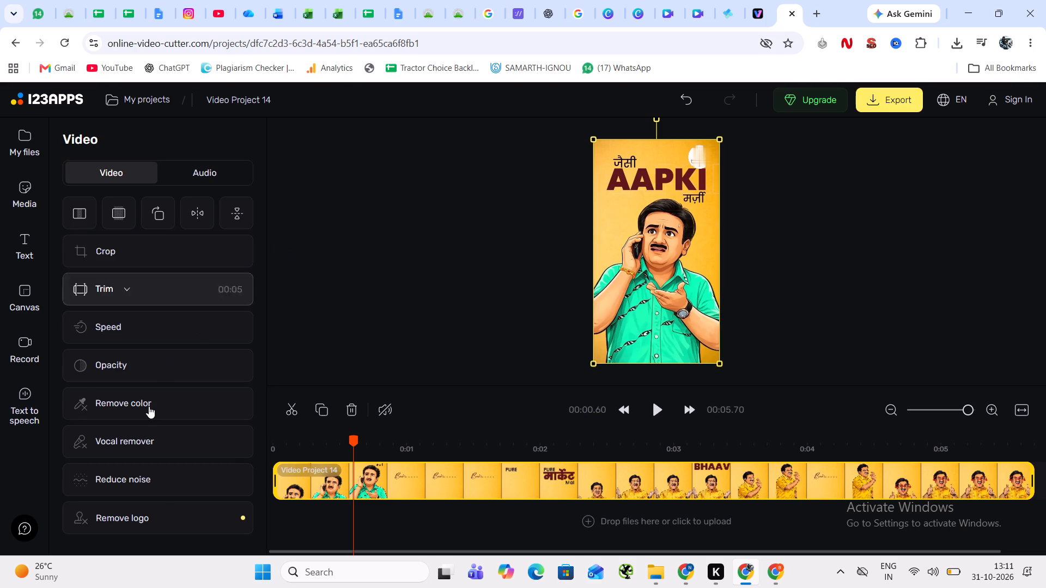
Enlarge the logo removal area outward to cover more of the round bear logo, and apply it.
left_click(164, 517)
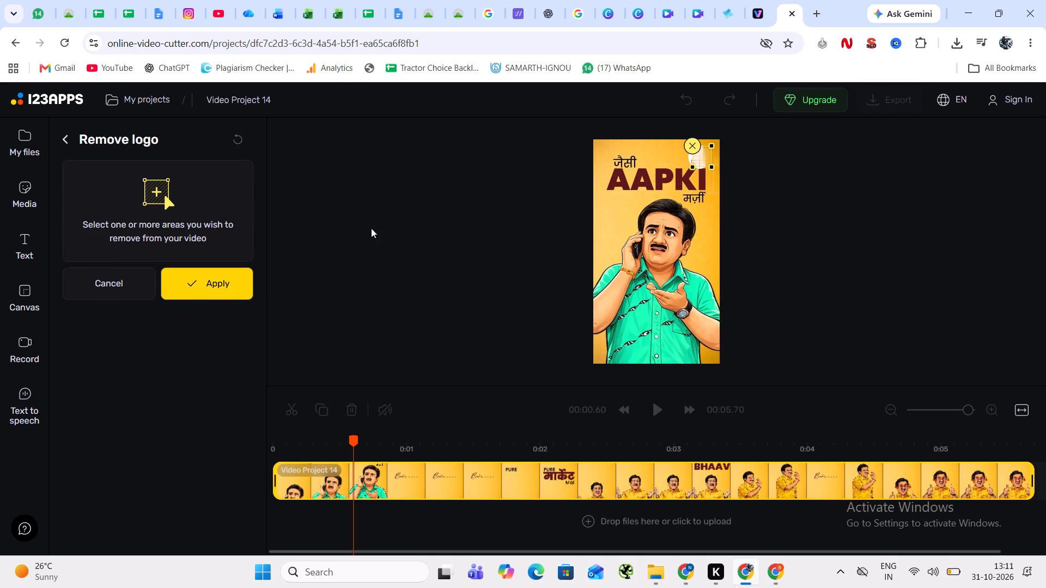
left_click(689, 164)
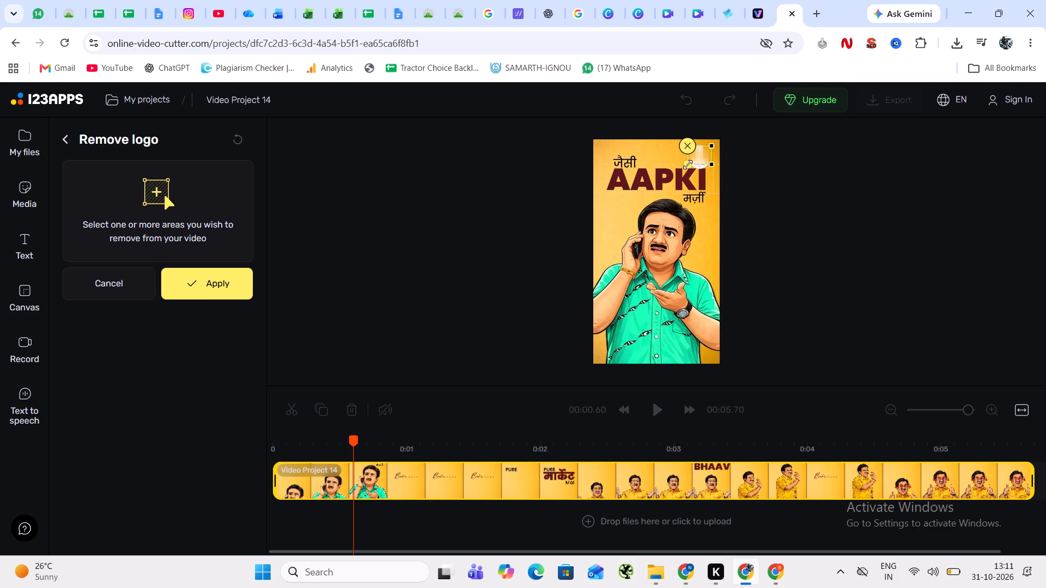
left_click_drag(713, 144, 714, 140)
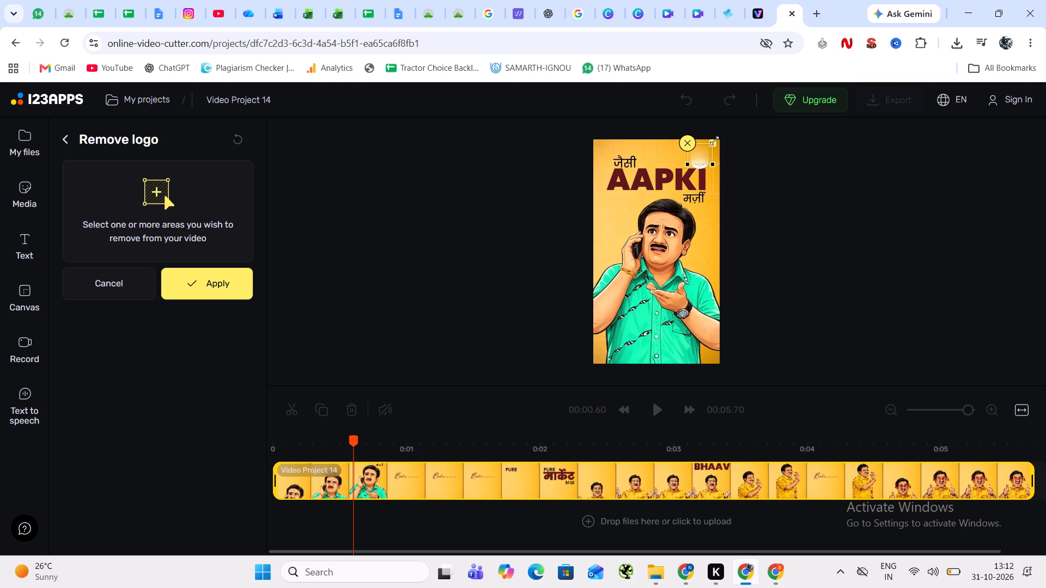
left_click_drag(714, 140, 716, 139)
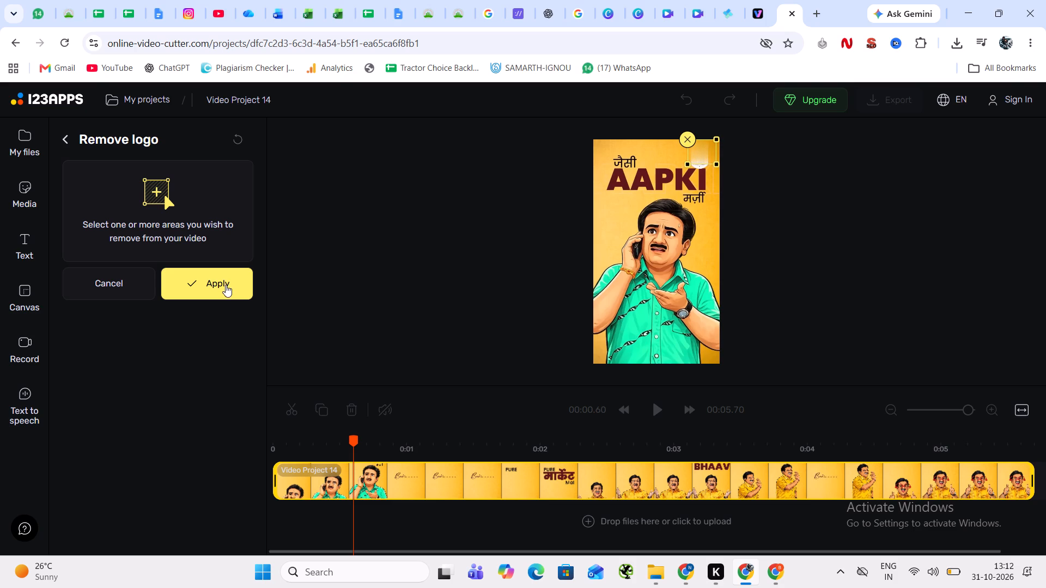
left_click(226, 284)
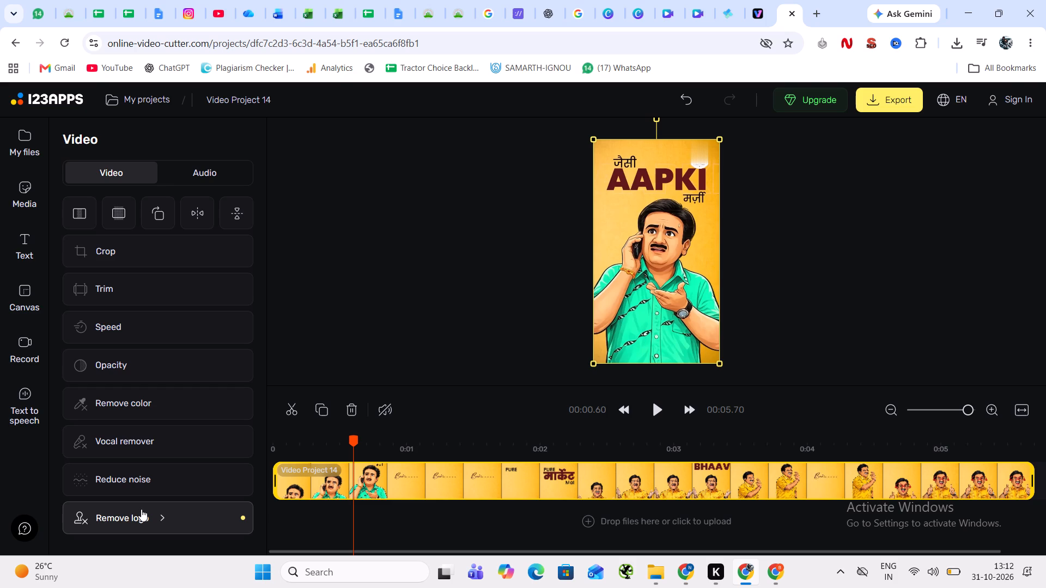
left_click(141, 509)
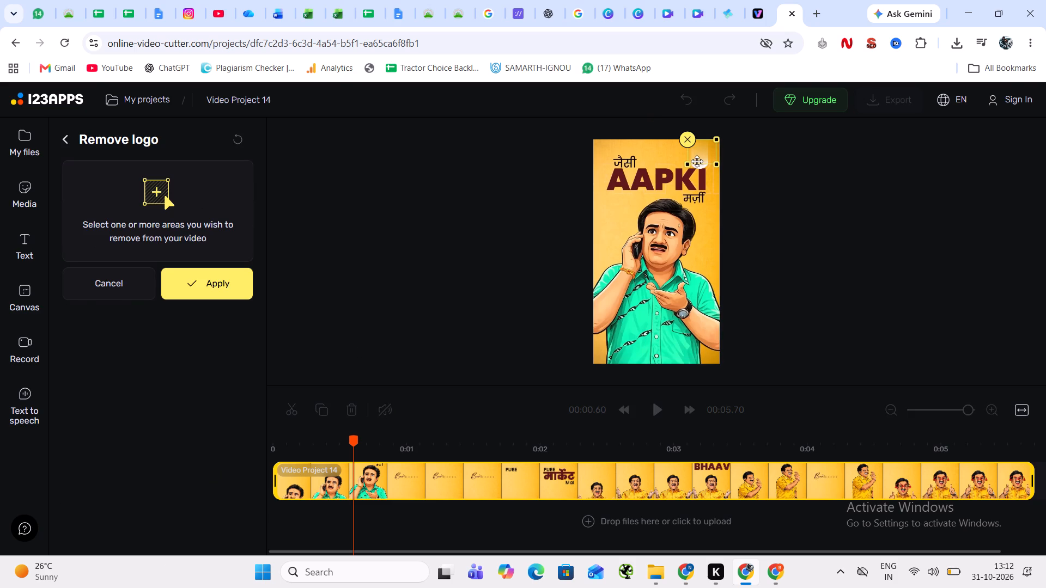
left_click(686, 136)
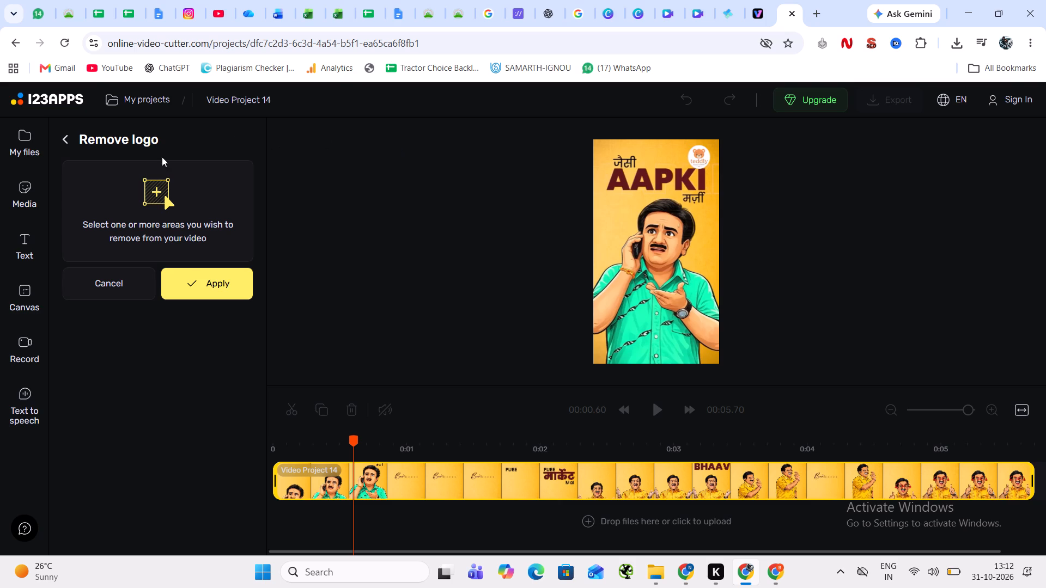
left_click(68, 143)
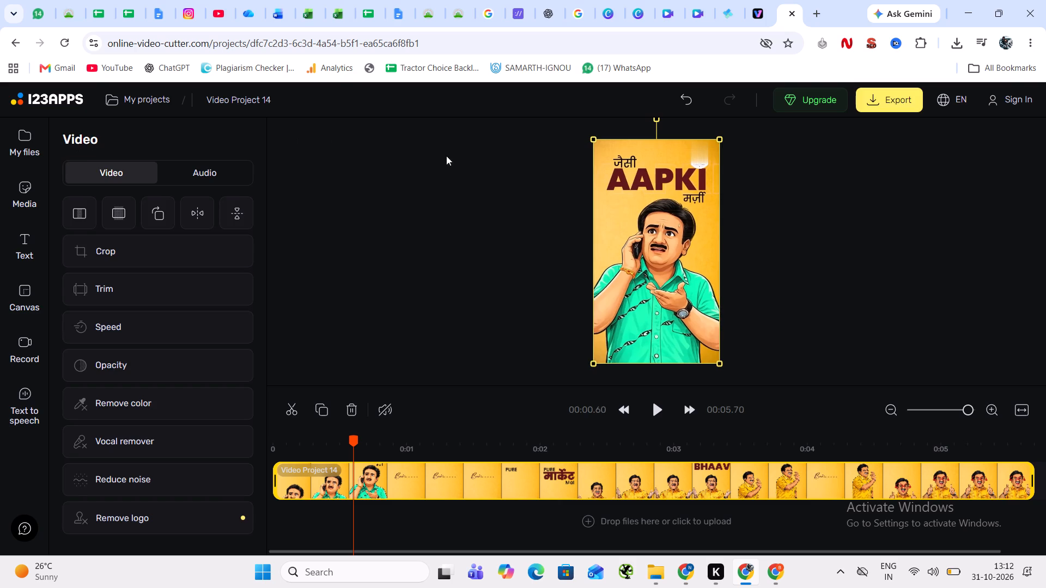
Reopen Remove logo, add another removal area over the logo remnant in the picture's upper-right corner, and apply it.
left_click(130, 520)
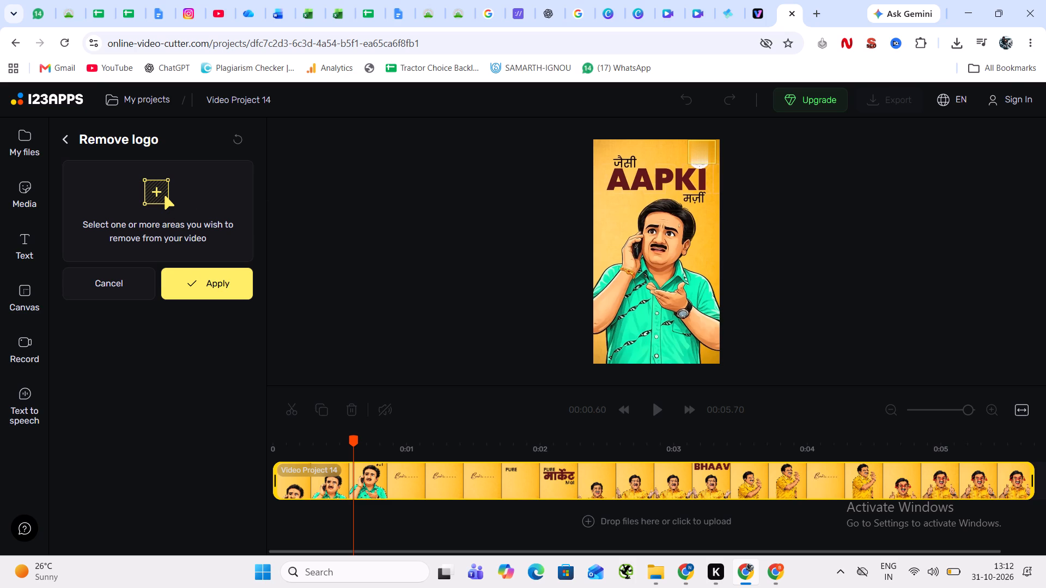
left_click_drag(710, 168, 699, 162)
left_click_drag(699, 162, 693, 157)
left_click_drag(693, 157, 694, 157)
left_click_drag(694, 157, 693, 148)
left_click_drag(693, 148, 695, 143)
left_click_drag(695, 143, 689, 149)
left_click_drag(689, 149, 689, 148)
left_click(237, 290)
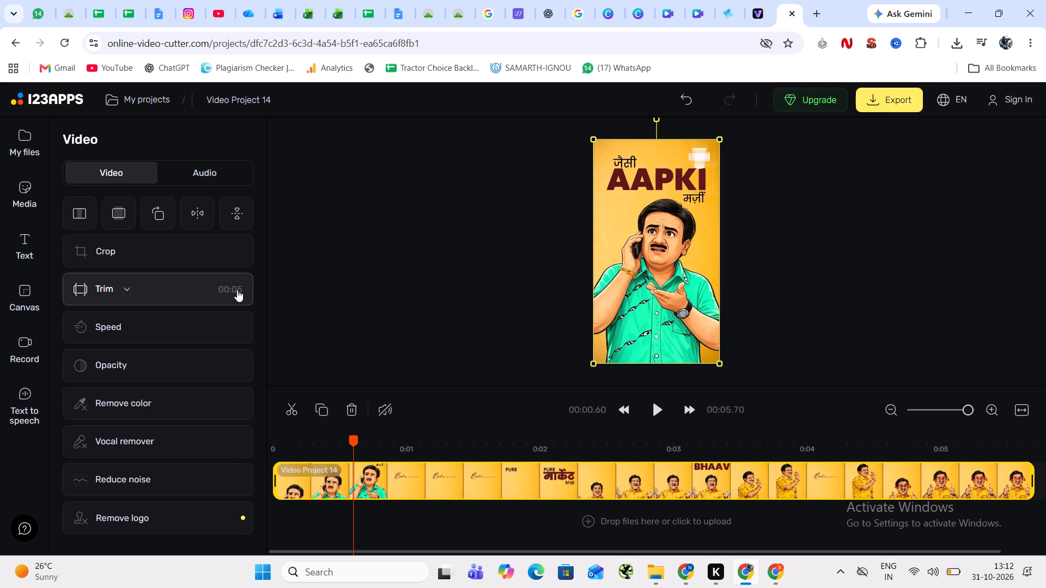
Reopen Remove logo, pull the newest area's lower-right corner slightly inward, and apply it.
left_click(190, 511)
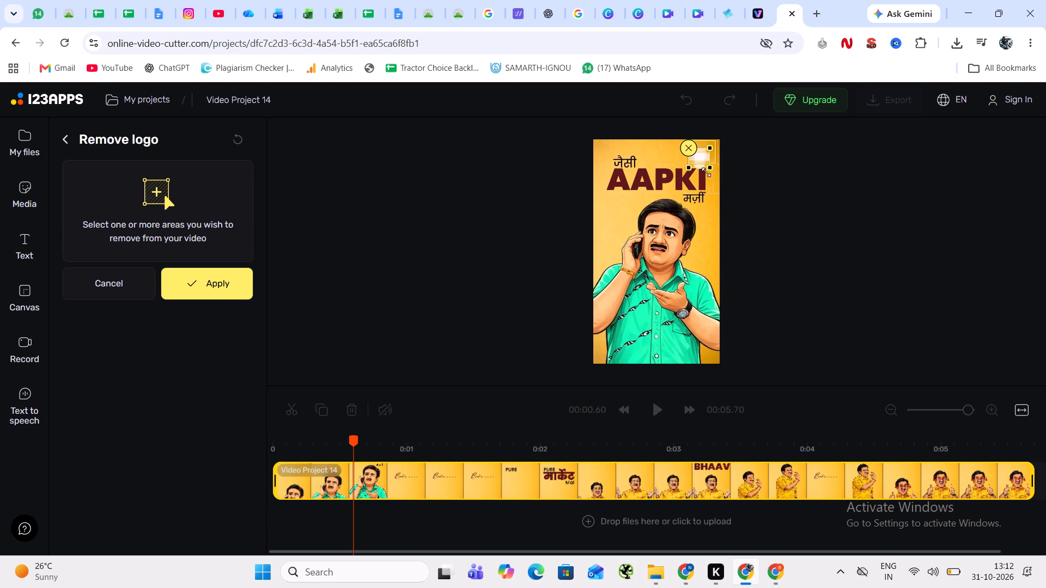
left_click(708, 166)
left_click(224, 284)
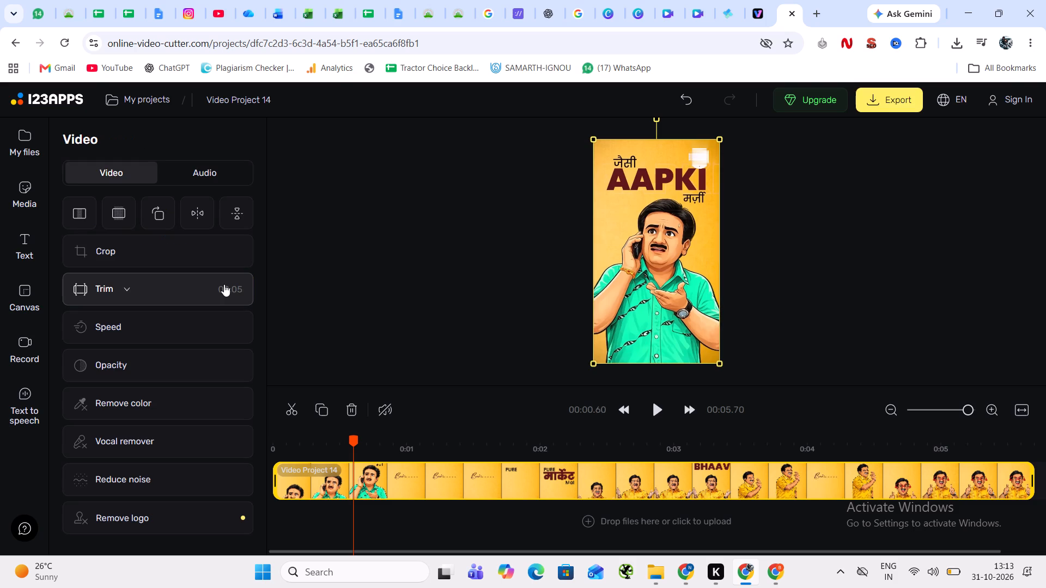
In Remove logo, draw a larger removal area surrounding the pale logo remnant beside the Hindi heading, and apply it.
left_click(150, 523)
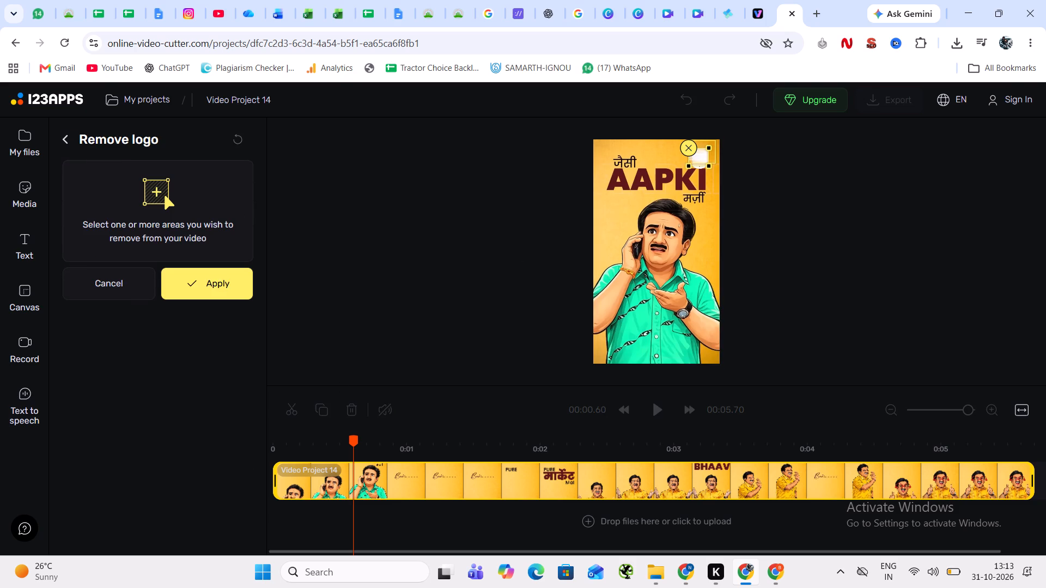
left_click_drag(678, 144, 679, 146)
left_click_drag(679, 146, 711, 167)
left_click_drag(711, 167, 712, 167)
left_click_drag(712, 167, 714, 169)
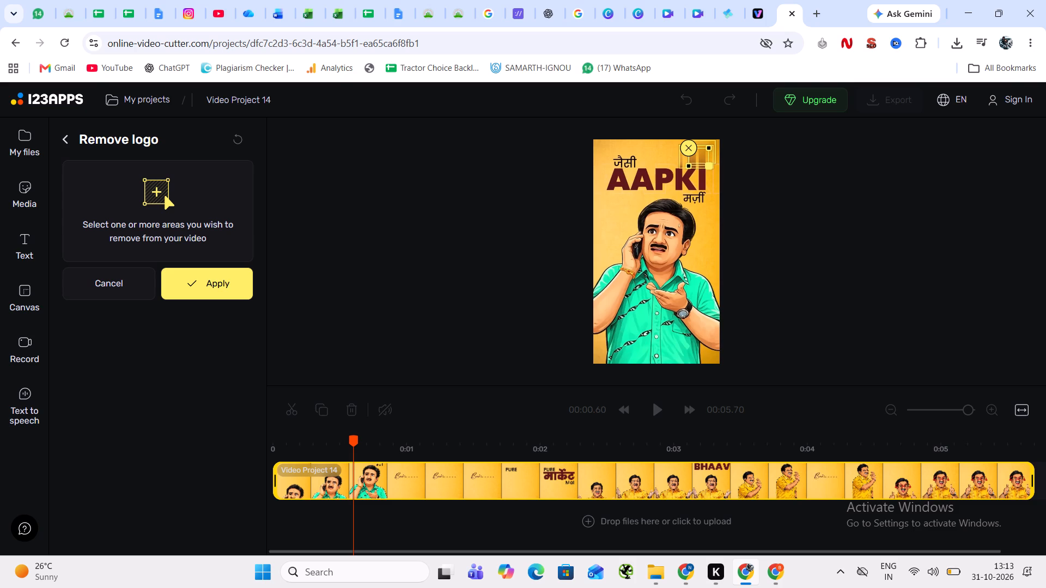
left_click_drag(714, 169, 714, 168)
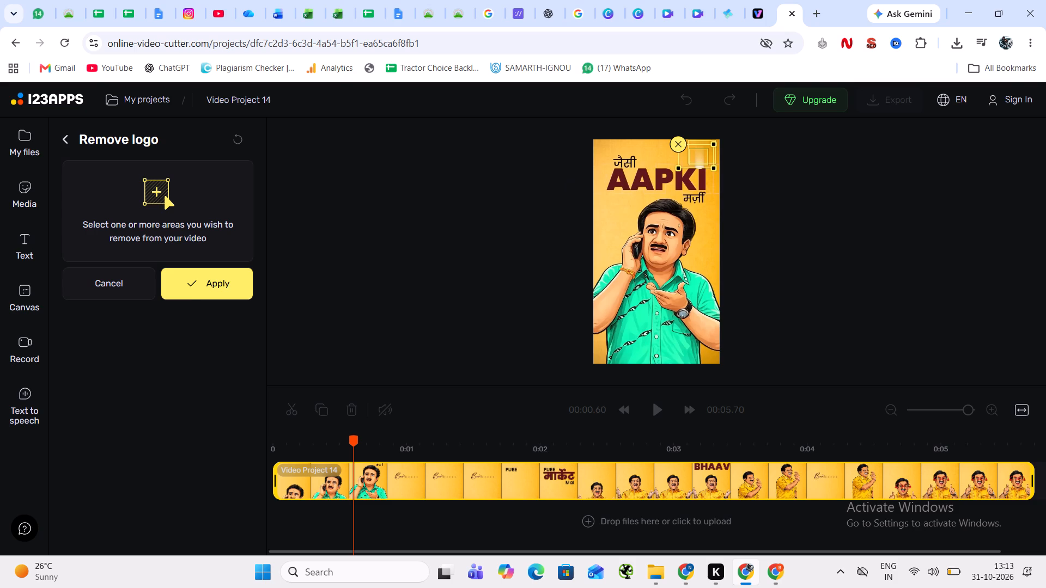
left_click(189, 295)
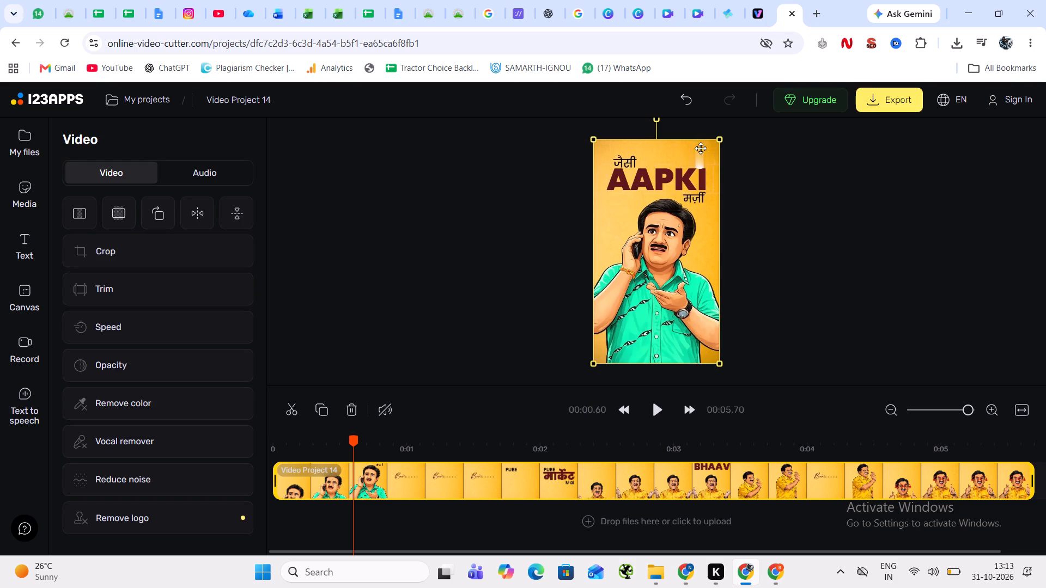
Widen the larger logo removal area in small increments until it reaches the picture's right edge, applying it after each adjustment.
left_click(88, 514)
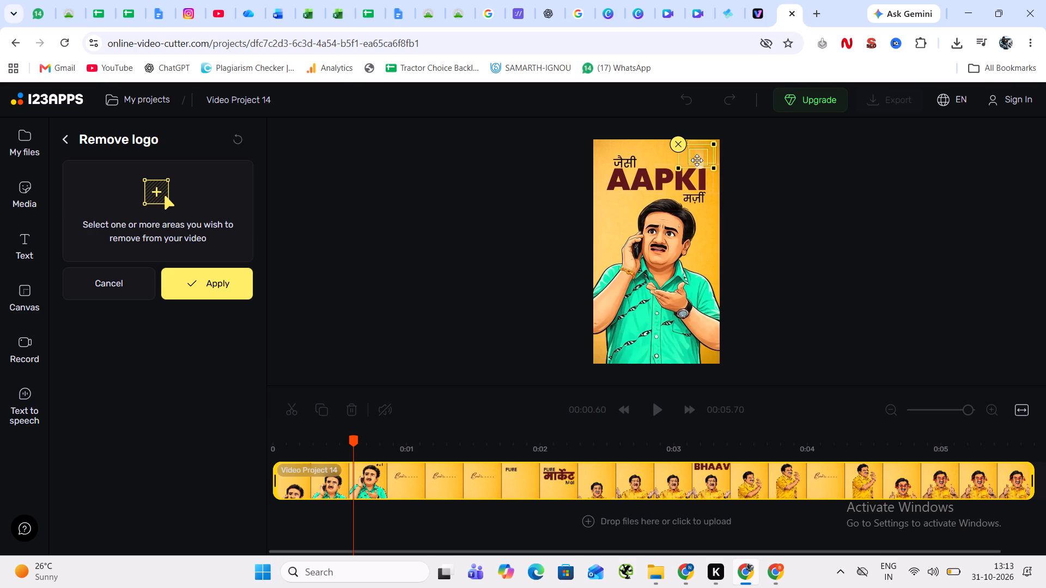
left_click(714, 168)
left_click(224, 283)
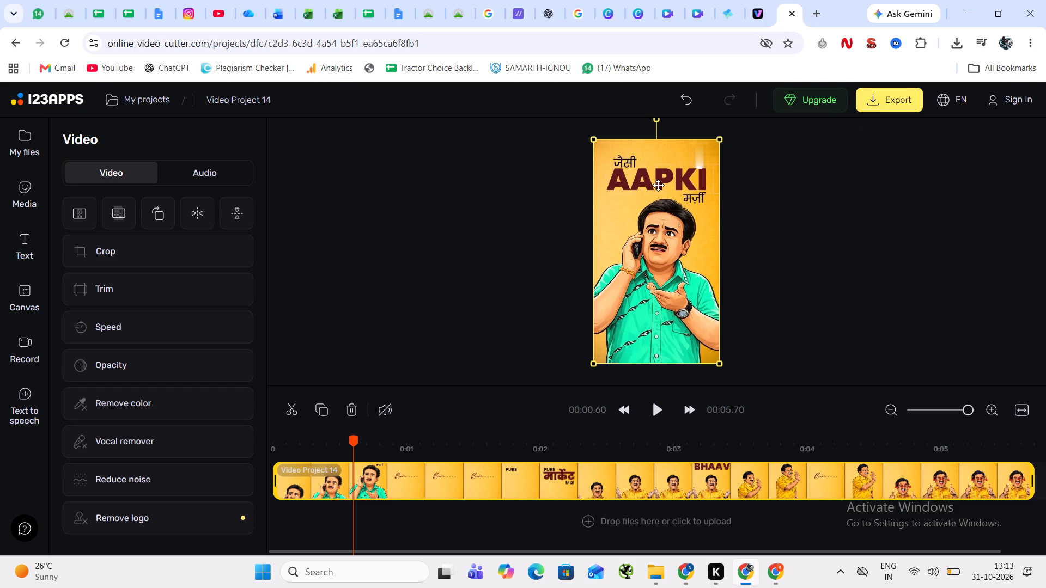
left_click(149, 517)
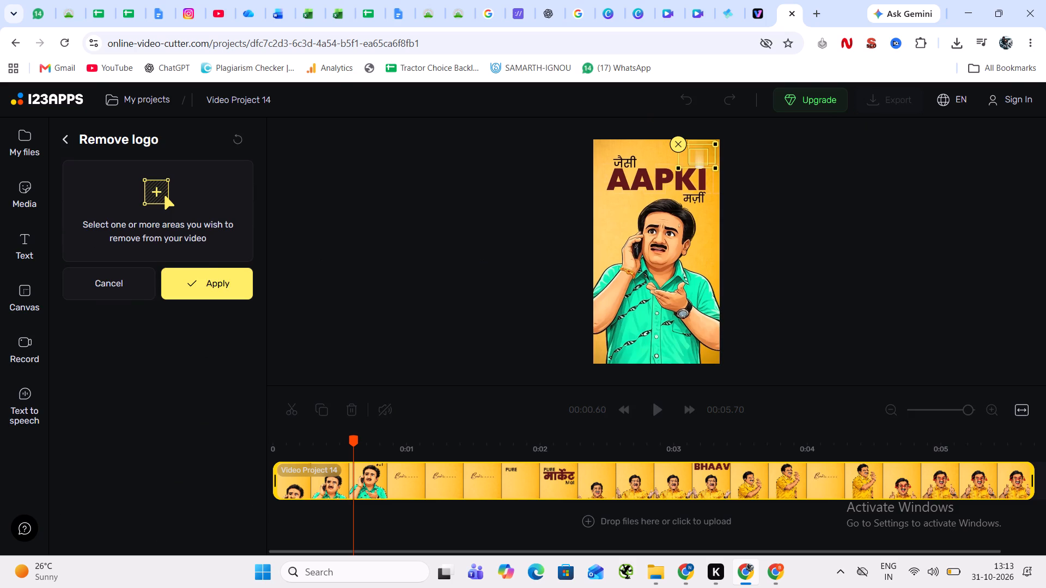
left_click(717, 169)
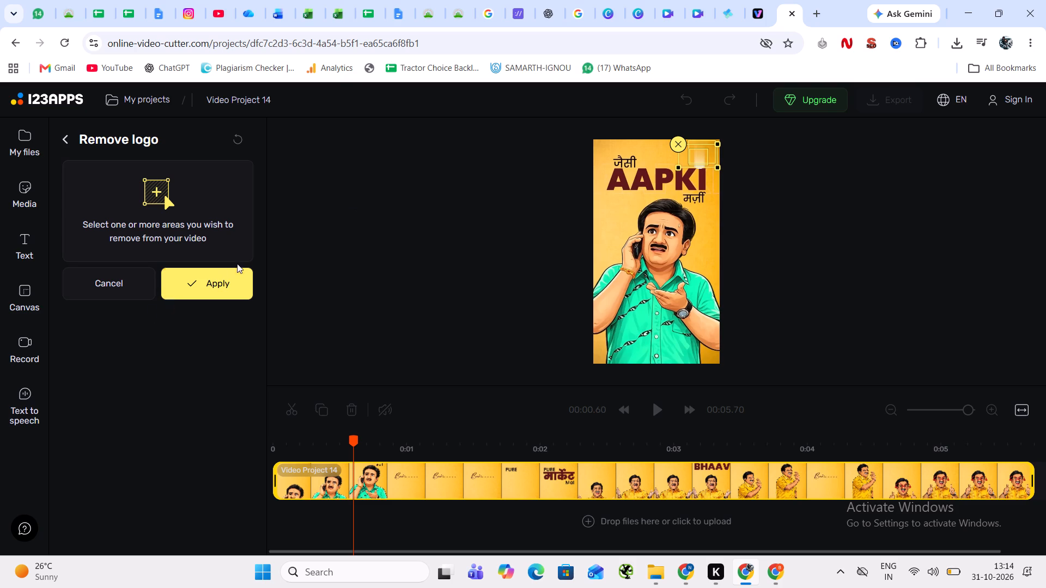
left_click(240, 281)
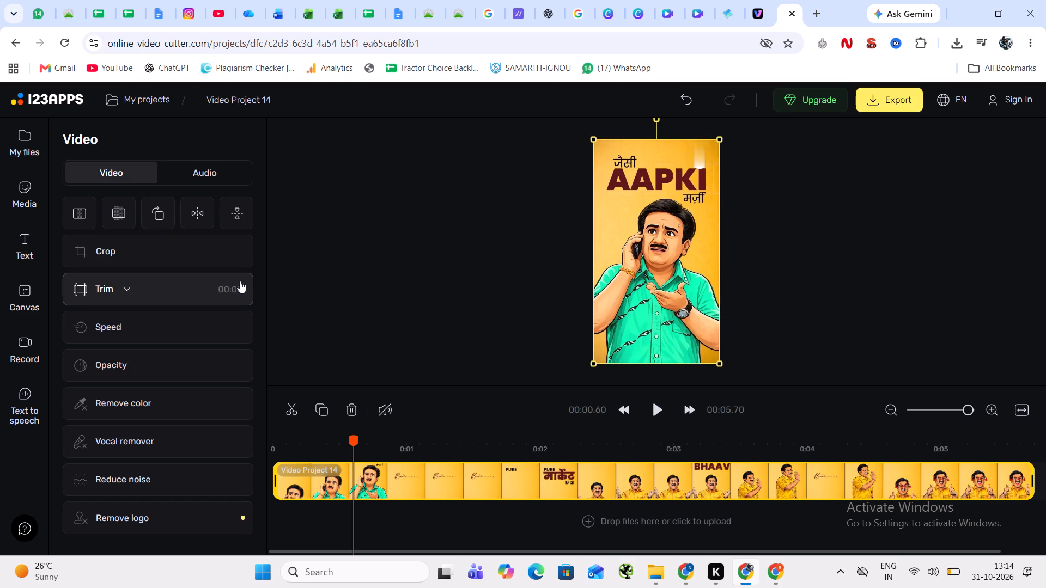
left_click(125, 514)
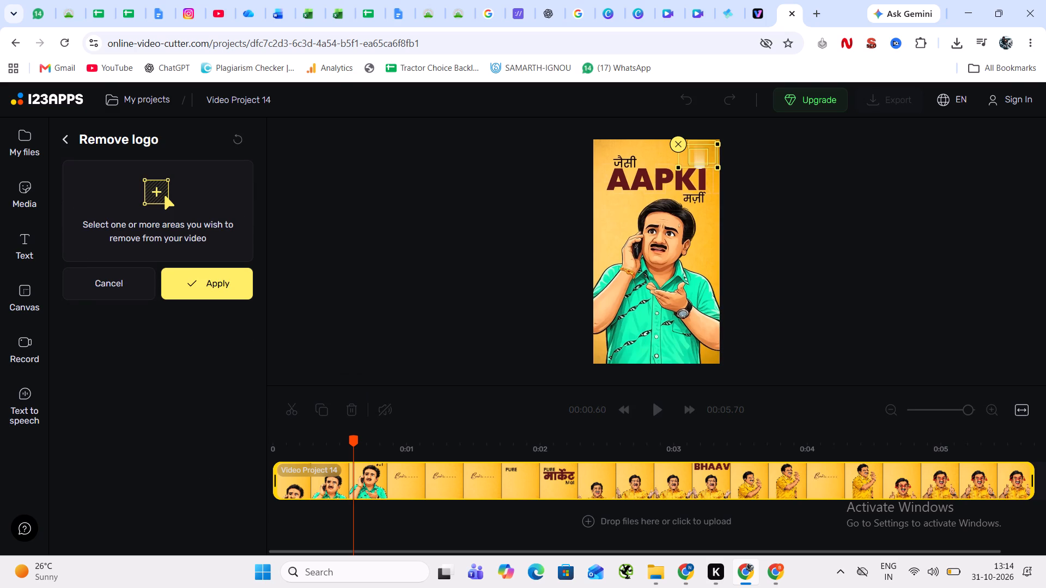
left_click(720, 168)
left_click(192, 282)
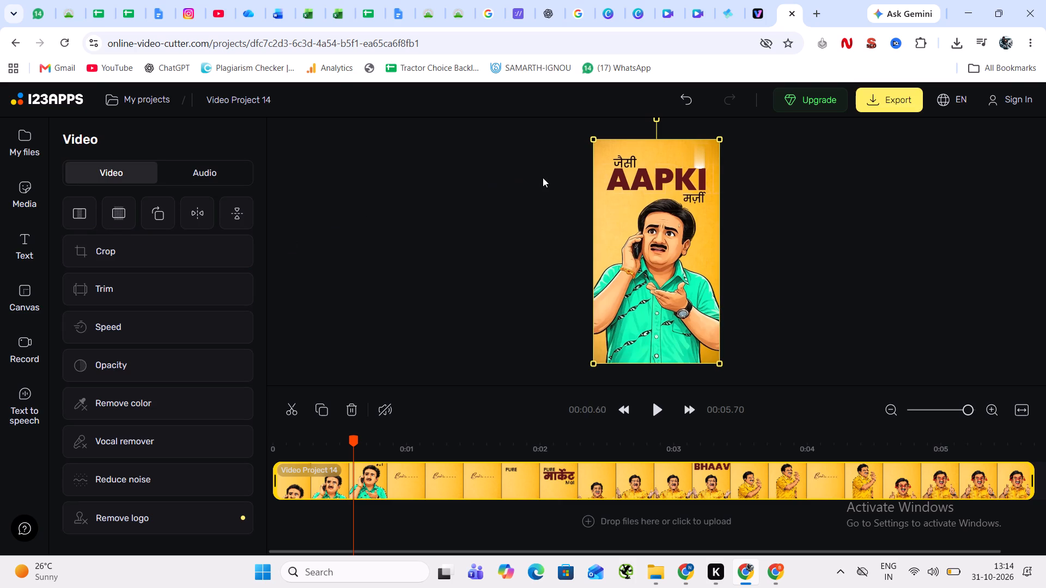
Export the edited Video Project 14 and save the processed file.
left_click(871, 100)
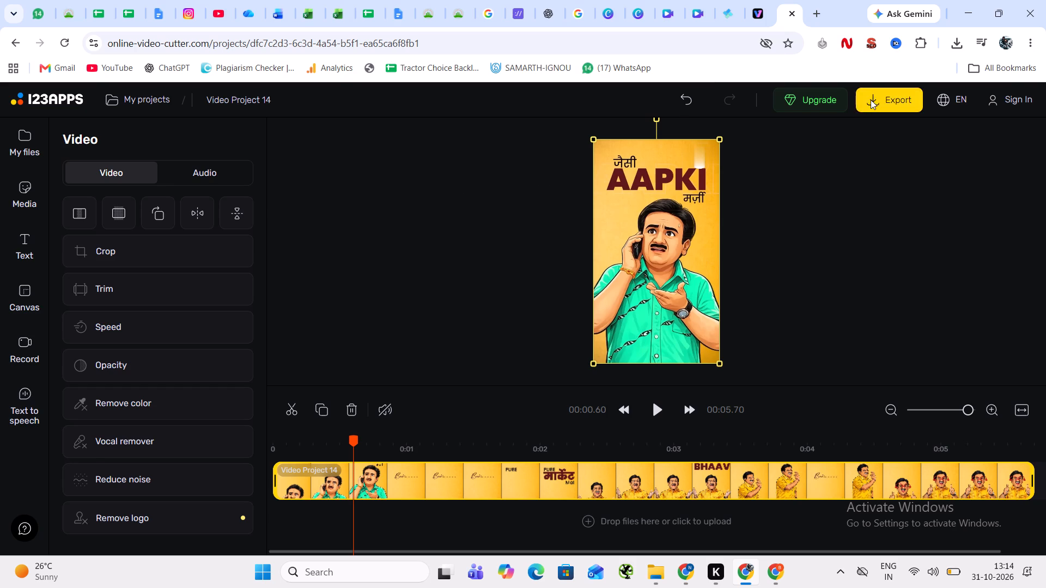
left_click(819, 302)
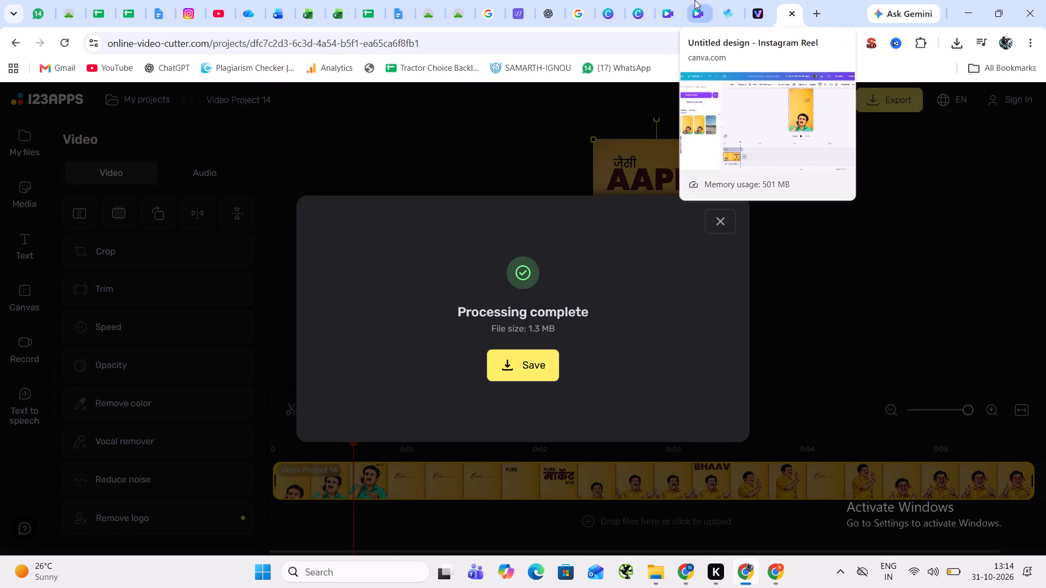
left_click(528, 365)
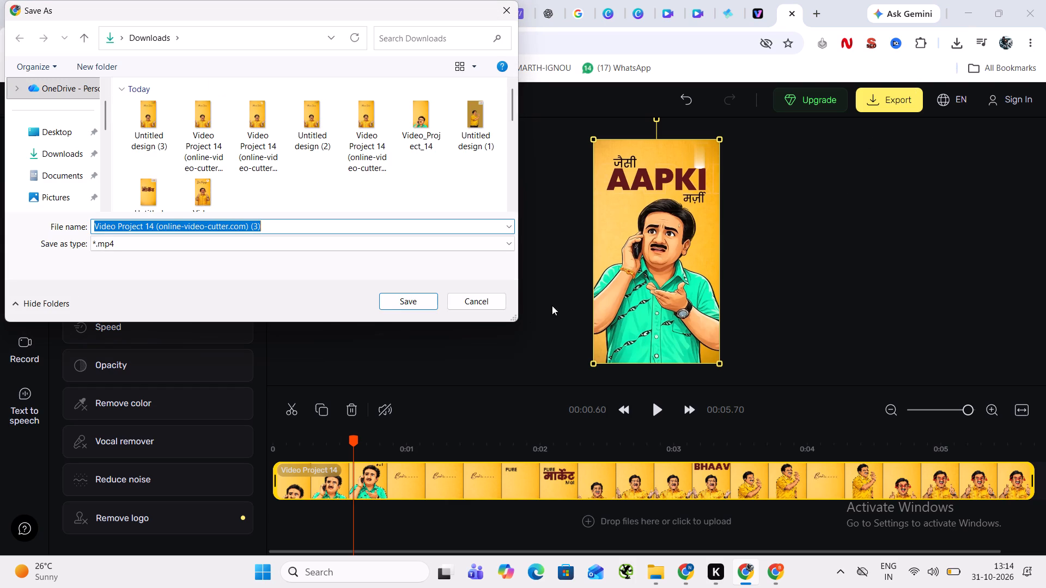
Save the exported video in Downloads as Video Project 14 (online-video-cutter.com) (3) in MP4 format.
left_click(390, 304)
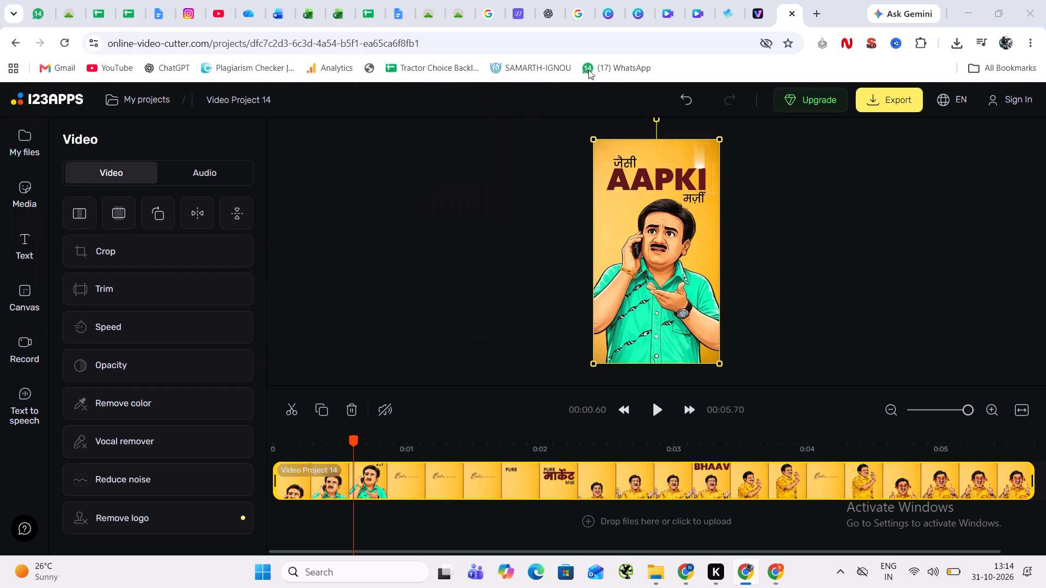
Switch to the Canva Instagram Reel design, play its current version, and upload the newly exported Video Project 14 clip.
left_click(672, 6)
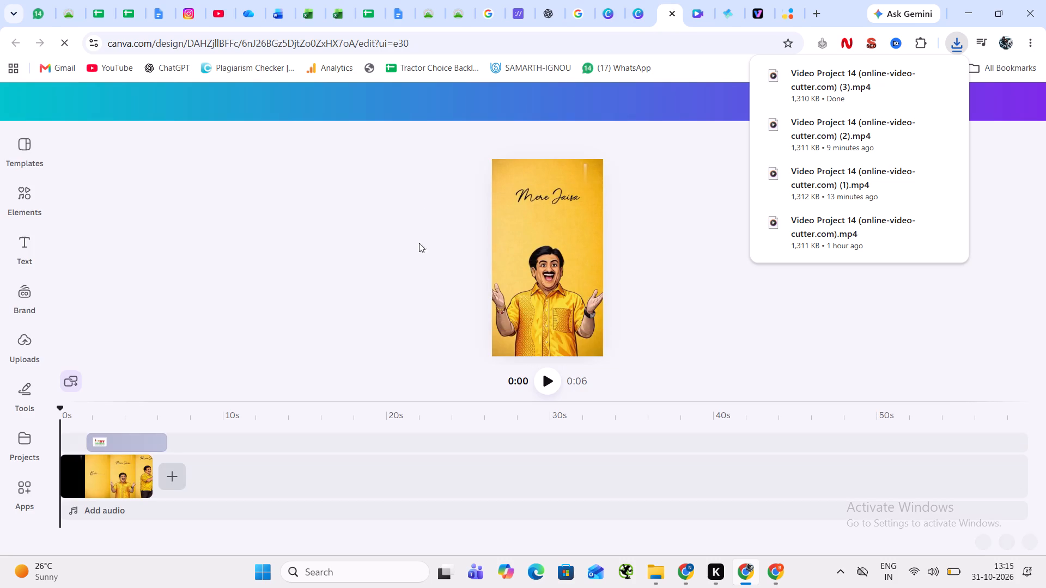
left_click(546, 378)
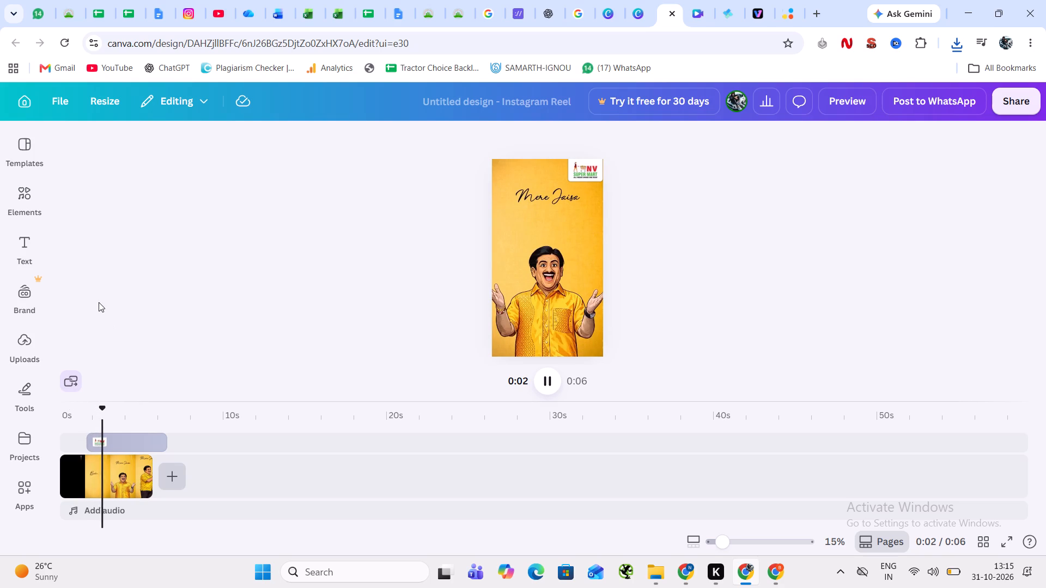
left_click(22, 336)
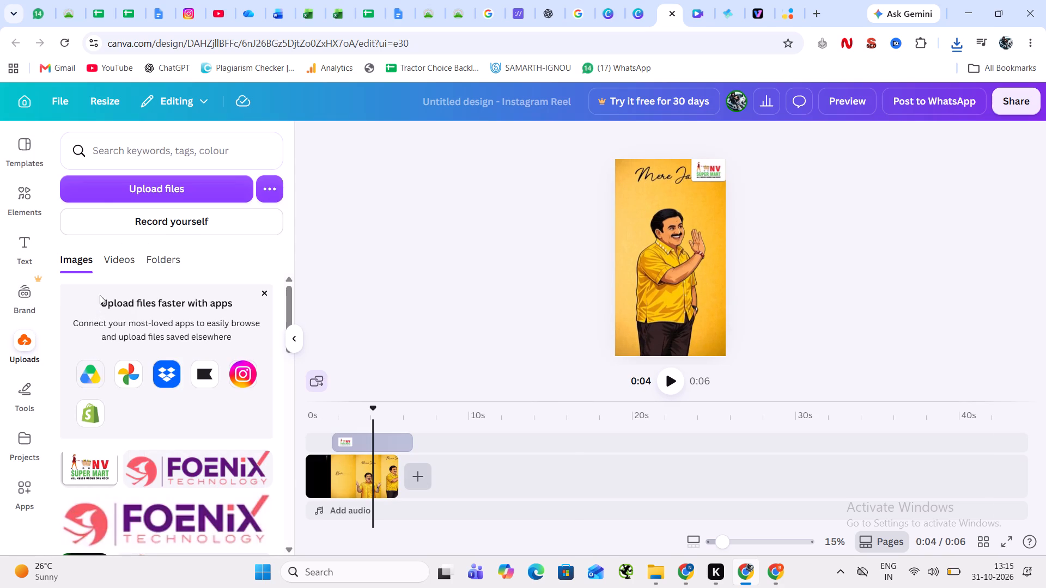
left_click(142, 183)
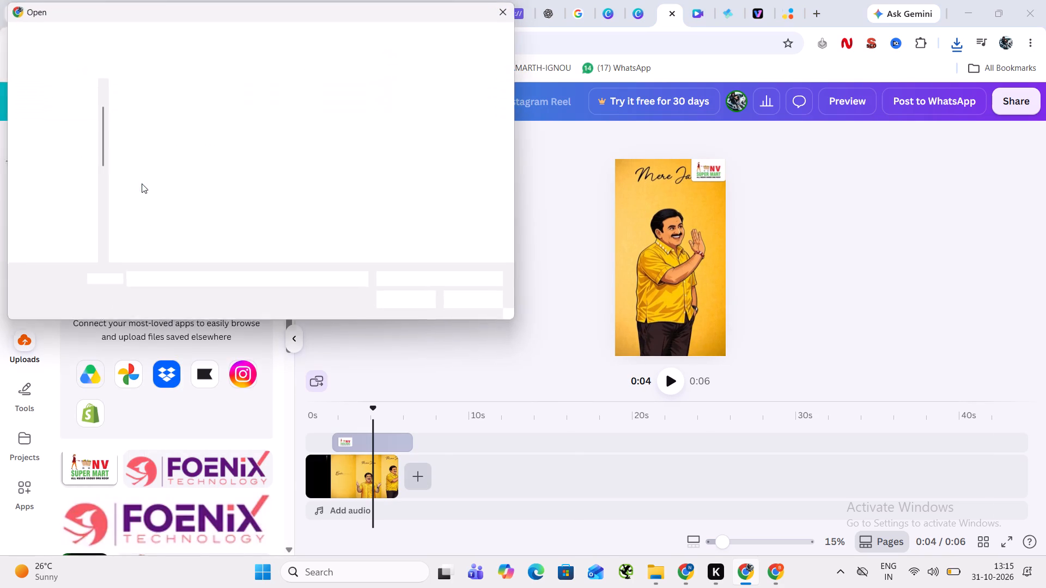
double_click(140, 115)
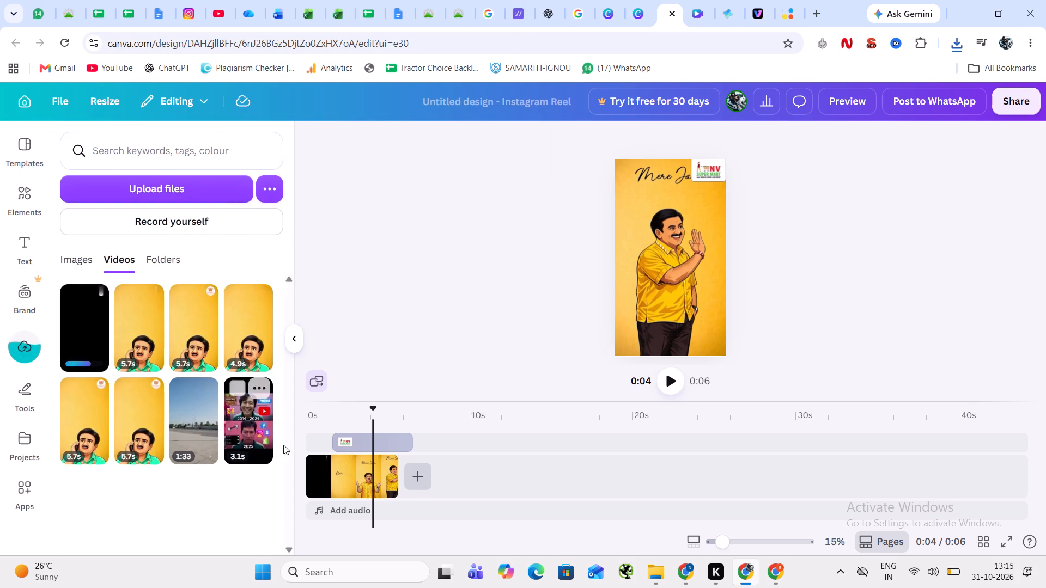
Delete the existing clip from the reel's timeline and place the newly uploaded video on the empty page.
left_click(338, 470)
key("Delete")
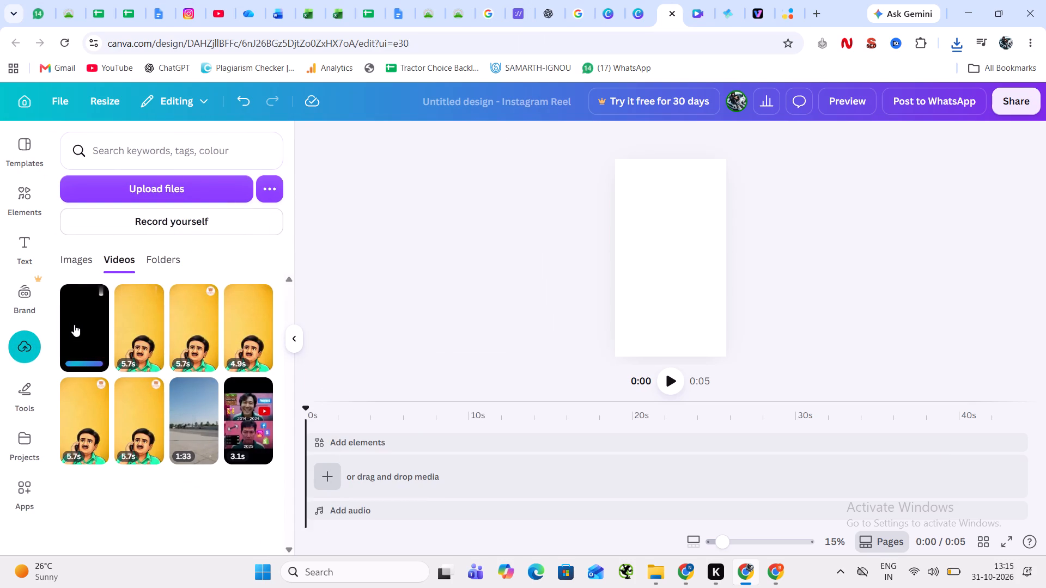
left_click_drag(75, 326, 649, 276)
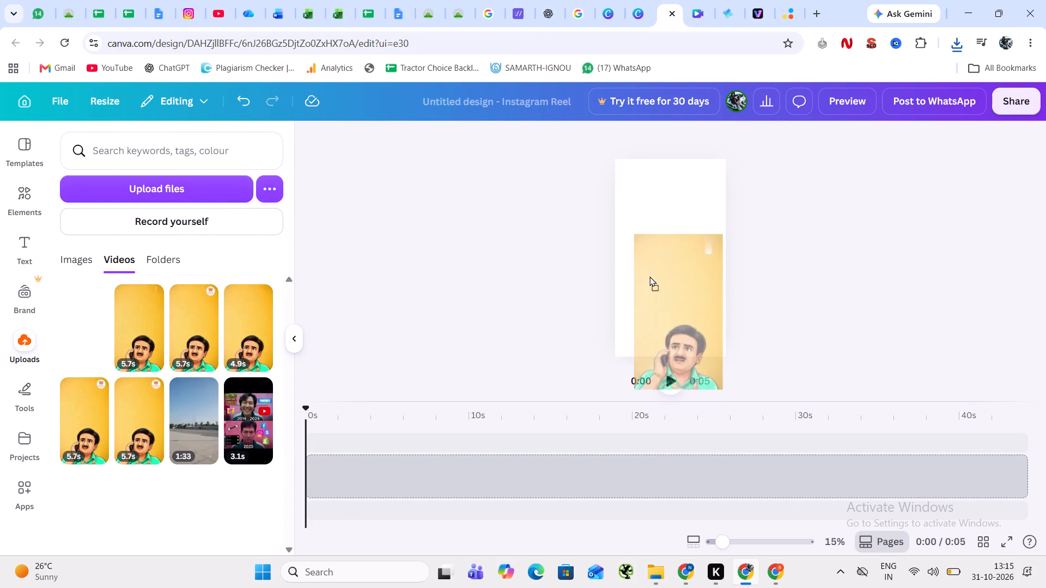
In the blank Canva Instagram Reel design, place the newly exported 5.7 s video on the page and set it as the background.
left_click_drag(649, 276, 649, 277)
right_click(649, 277)
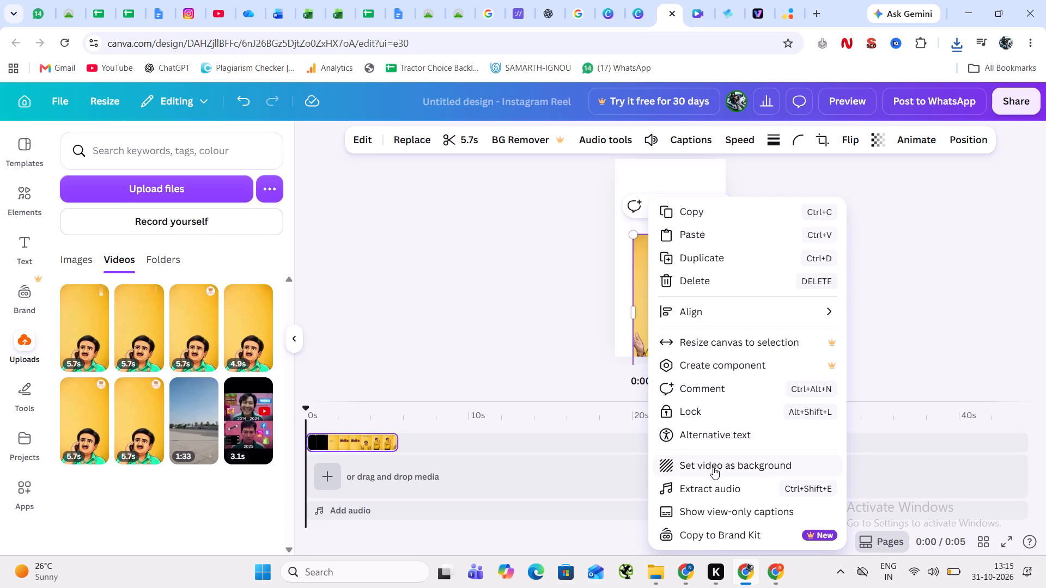
left_click(713, 467)
Play the Instagram Reel design through to check the logo area, and stop playback.
left_click(670, 383)
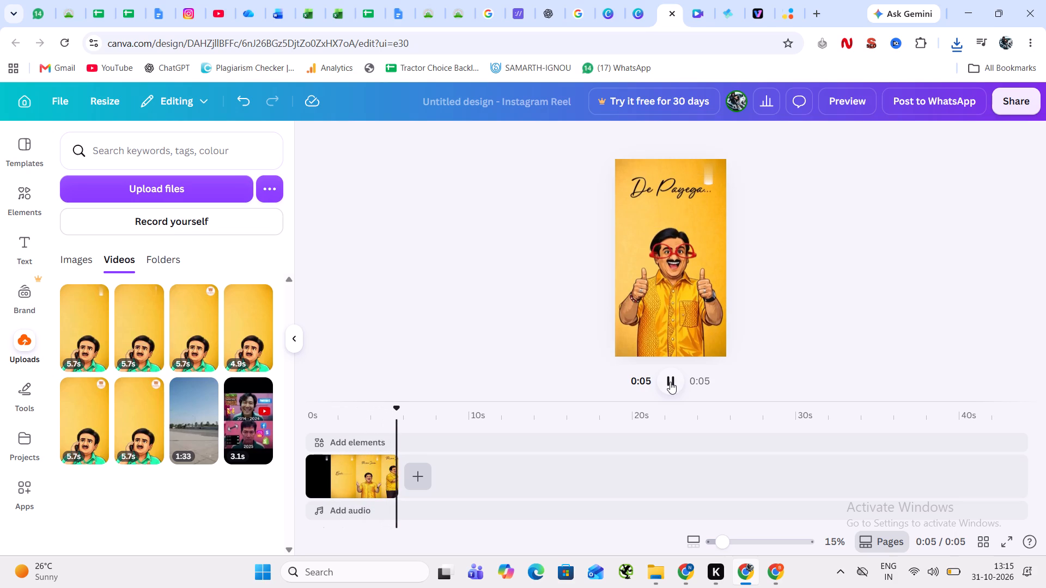
left_click(670, 382)
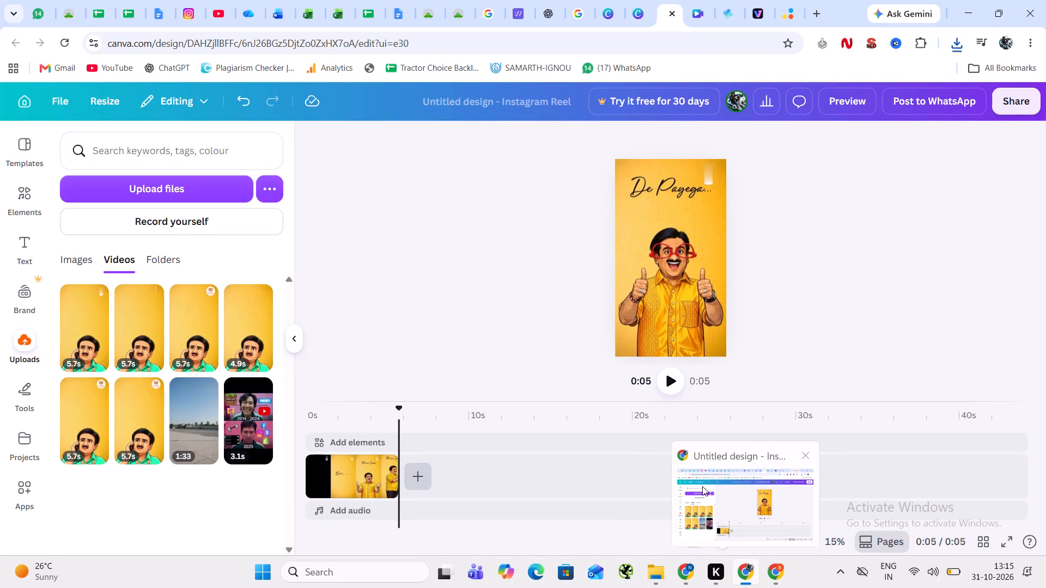
Switch to Online Video Cutter and scrub through the Video Project 14 clip to examine the treated logo area.
left_click(786, 7)
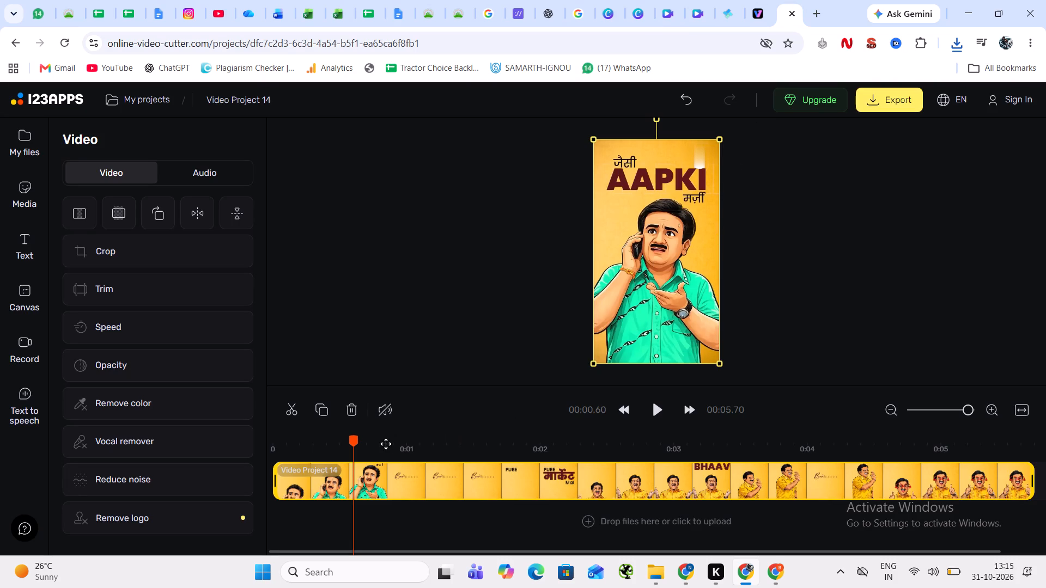
left_click_drag(355, 442, 402, 443)
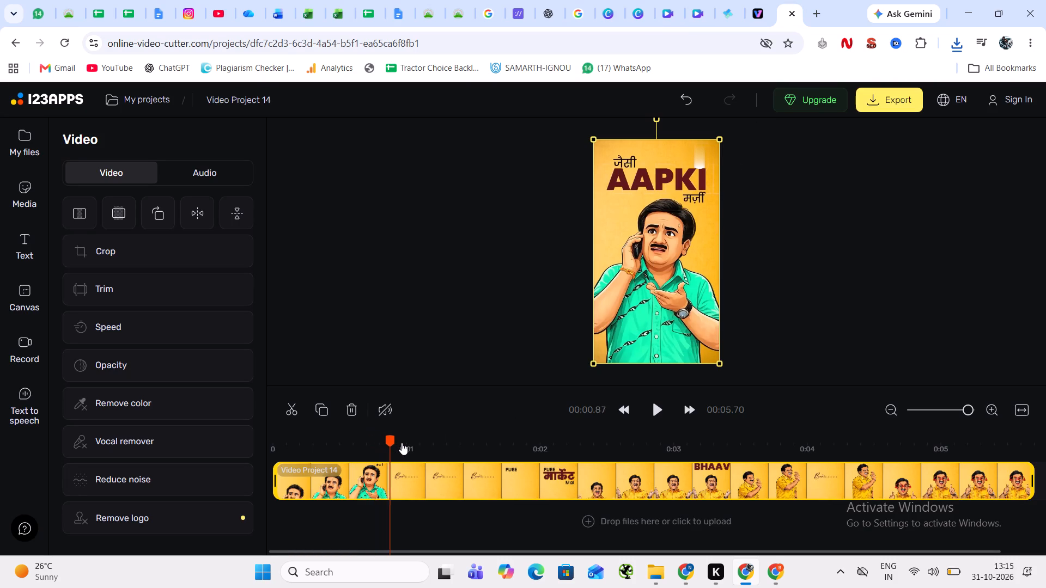
left_click_drag(402, 443, 407, 442)
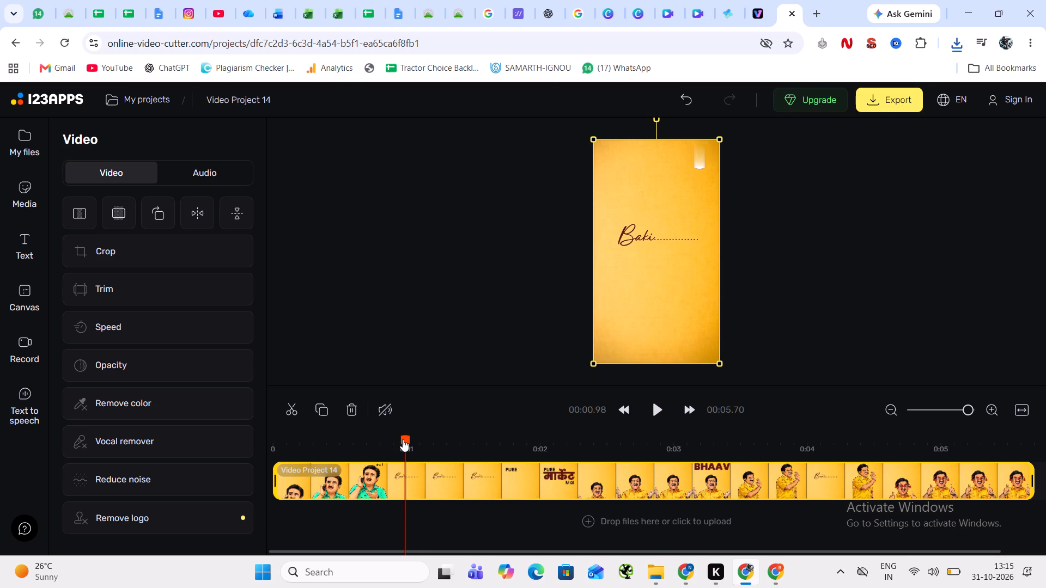
left_click_drag(403, 439, 490, 437)
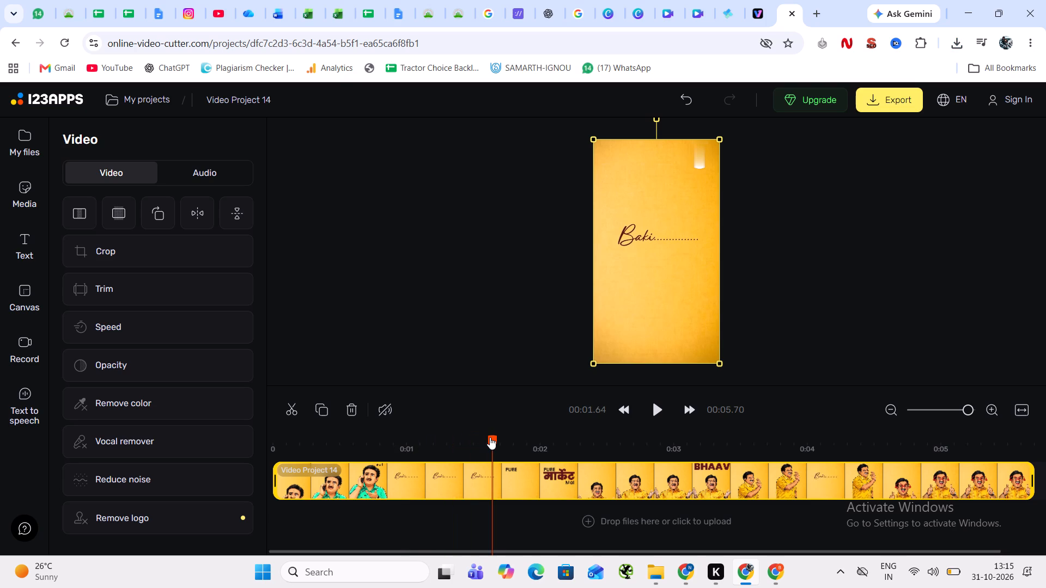
left_click_drag(490, 437, 561, 432)
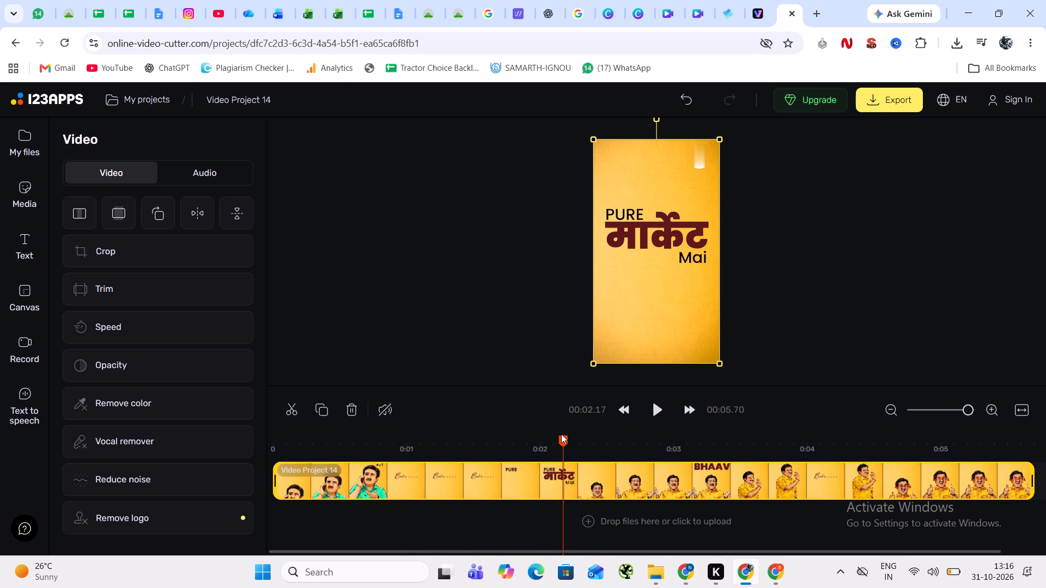
left_click_drag(561, 434, 650, 439)
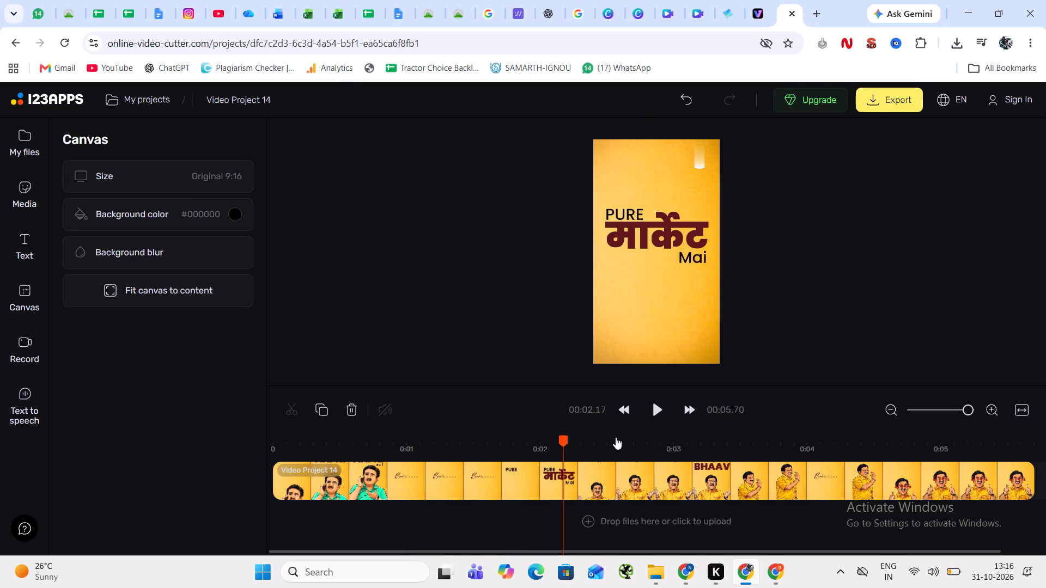
left_click_drag(564, 441, 574, 442)
left_click_drag(574, 442, 711, 441)
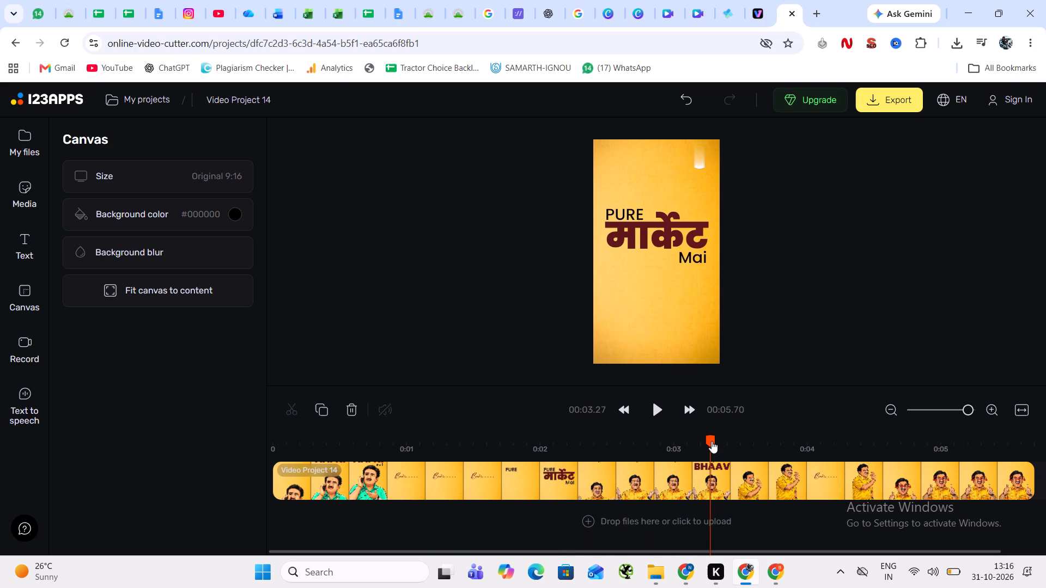
left_click_drag(711, 440, 811, 441)
left_click_drag(810, 440, 893, 456)
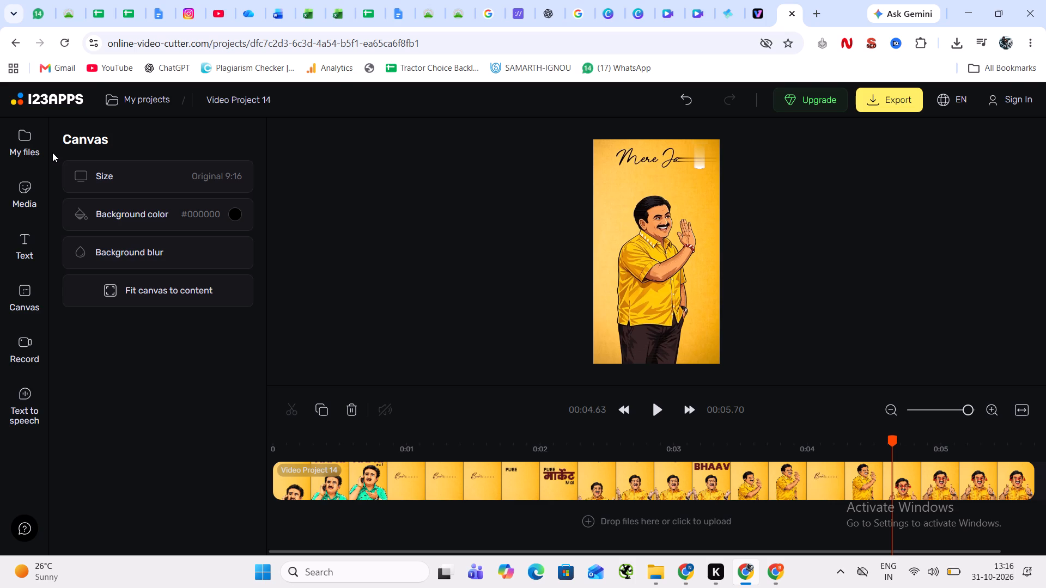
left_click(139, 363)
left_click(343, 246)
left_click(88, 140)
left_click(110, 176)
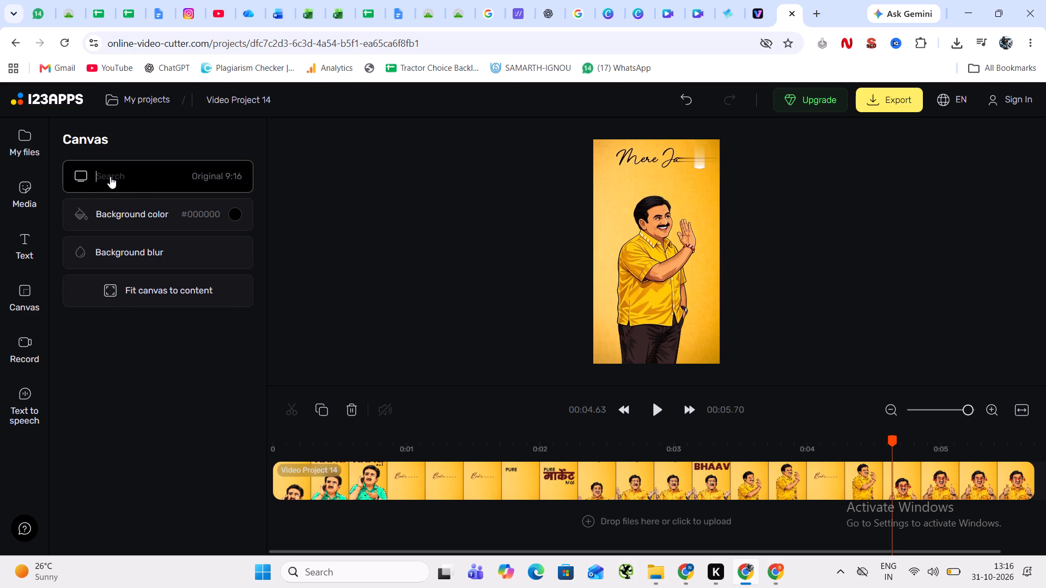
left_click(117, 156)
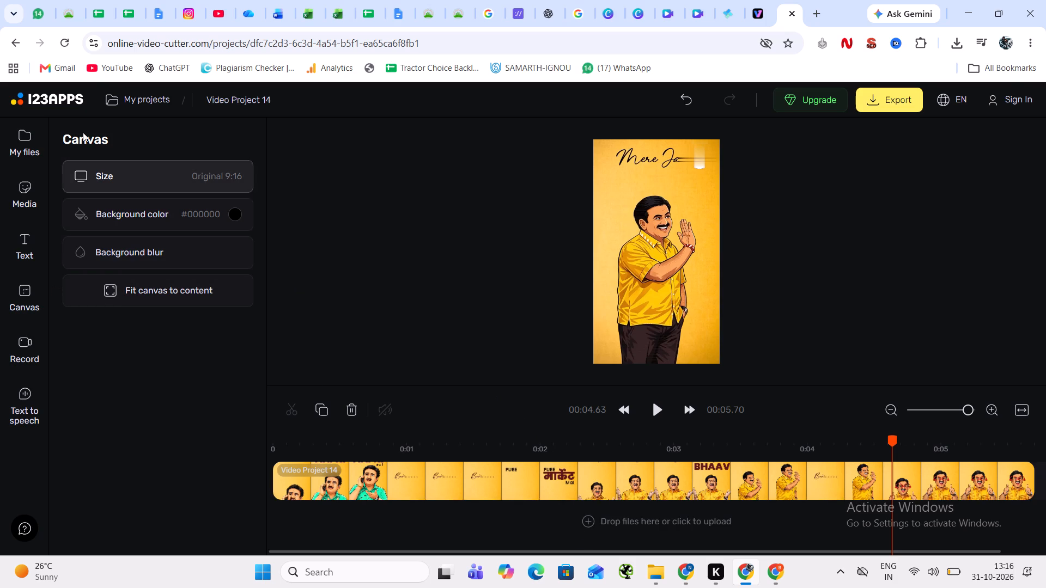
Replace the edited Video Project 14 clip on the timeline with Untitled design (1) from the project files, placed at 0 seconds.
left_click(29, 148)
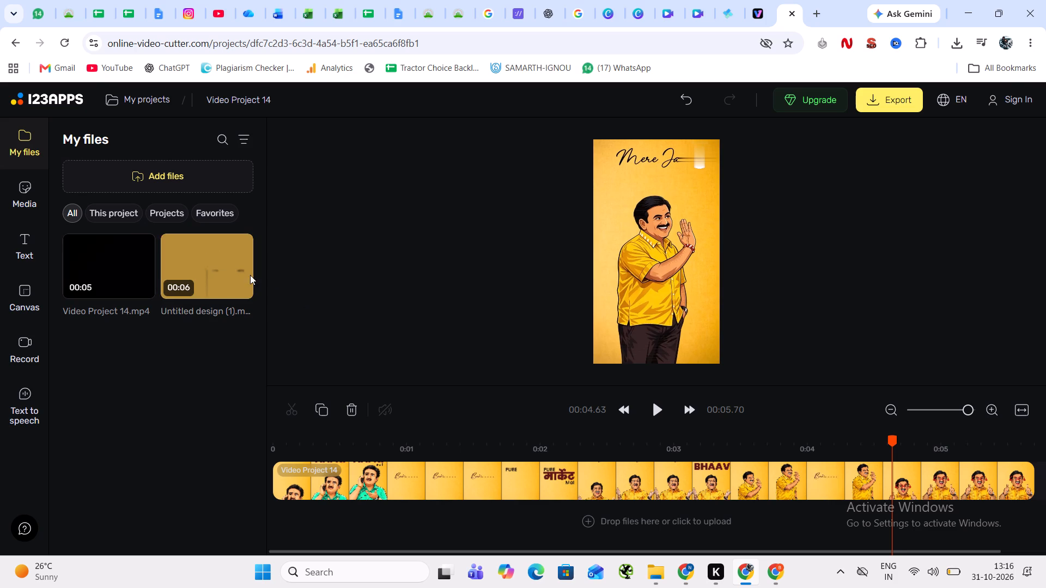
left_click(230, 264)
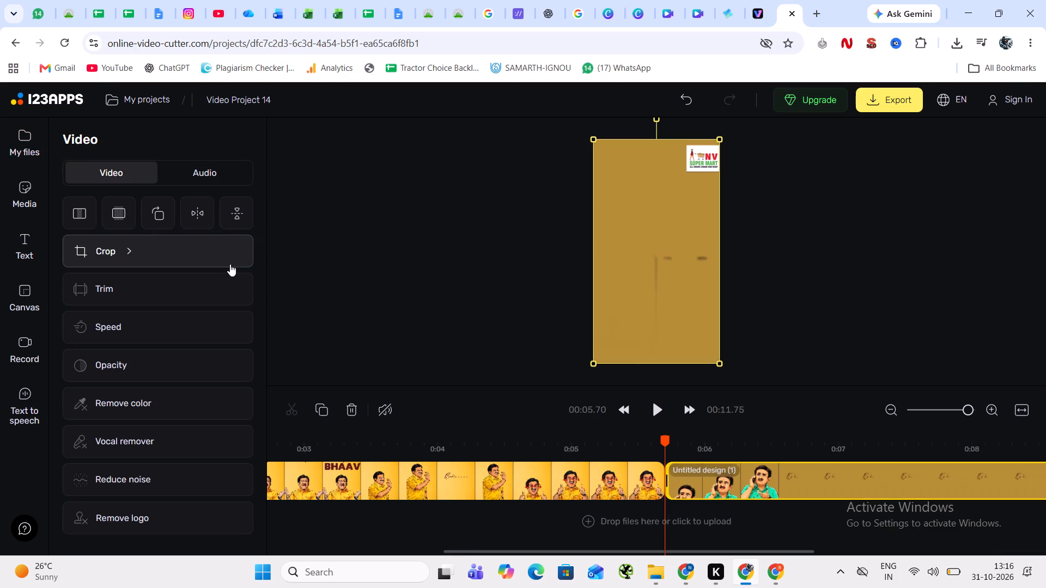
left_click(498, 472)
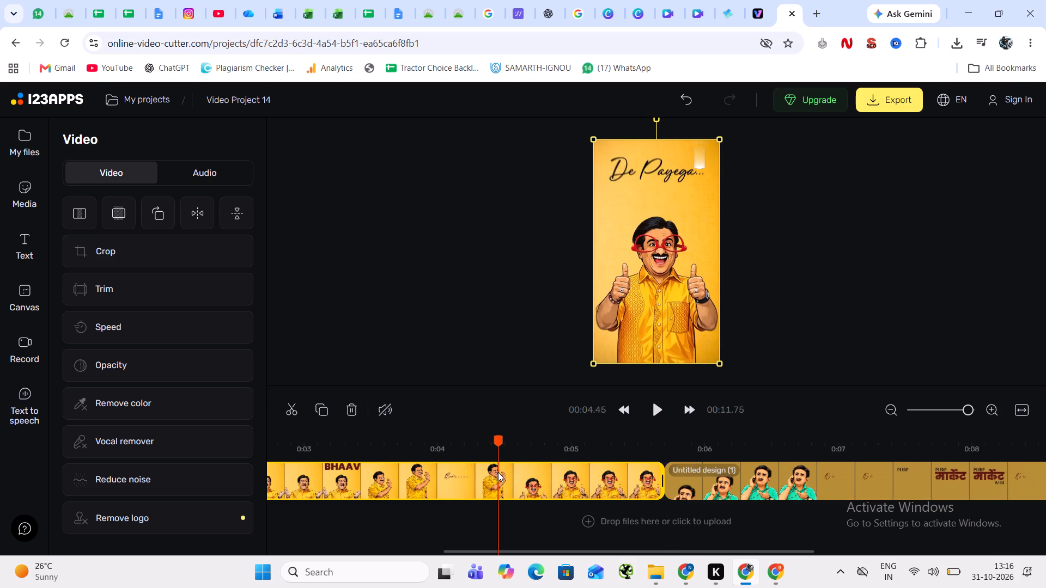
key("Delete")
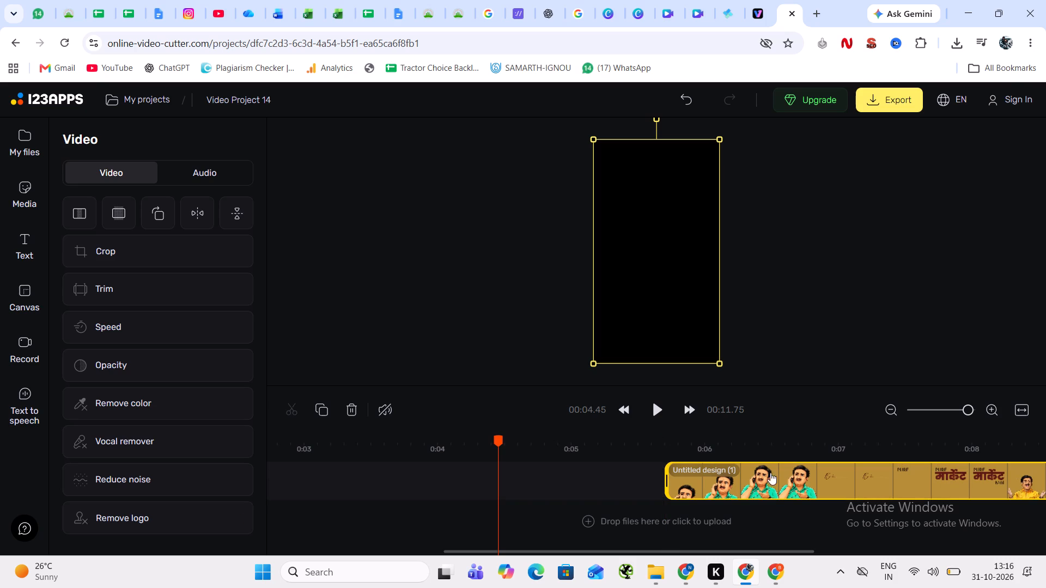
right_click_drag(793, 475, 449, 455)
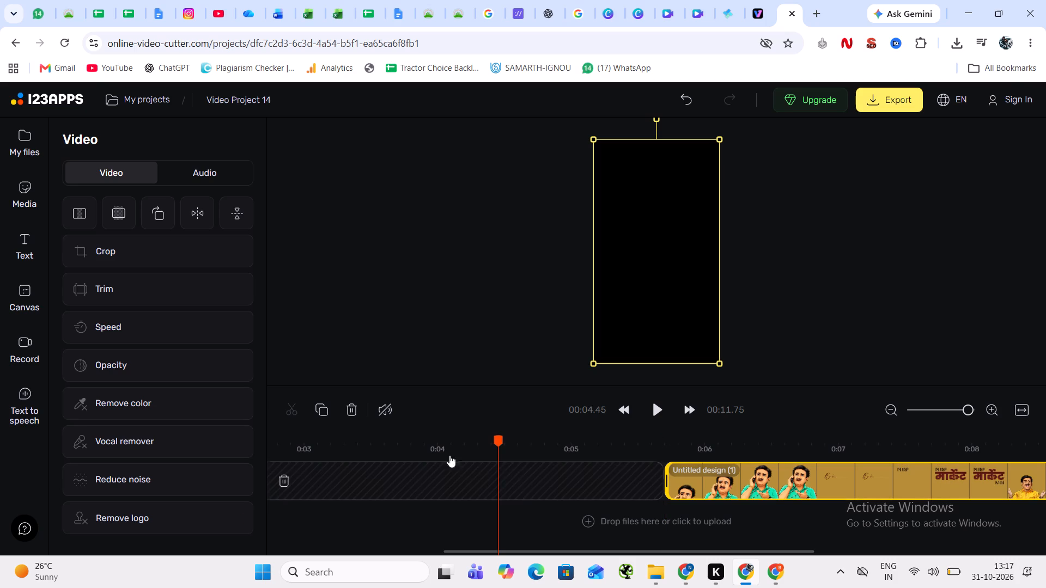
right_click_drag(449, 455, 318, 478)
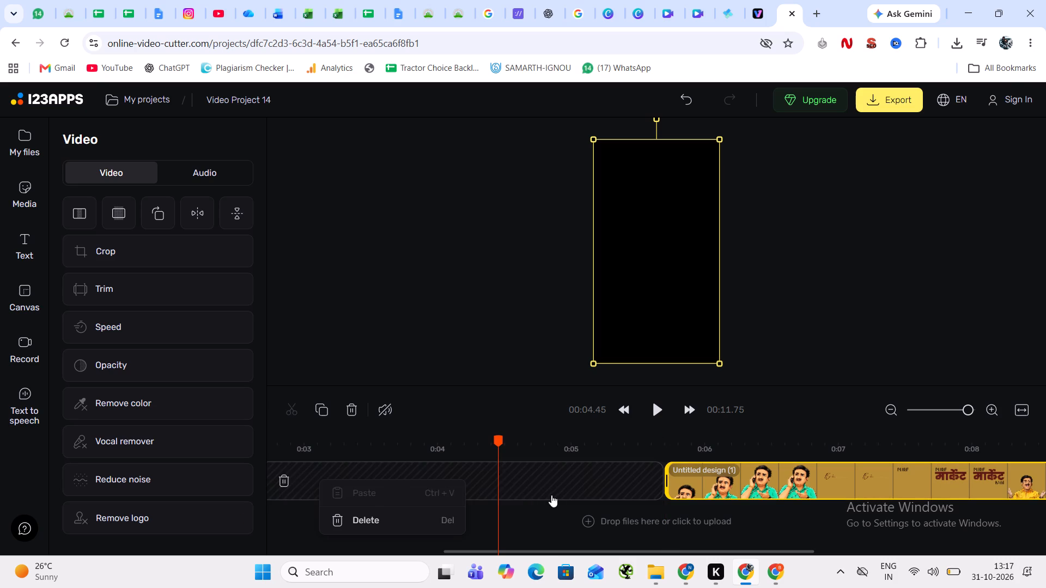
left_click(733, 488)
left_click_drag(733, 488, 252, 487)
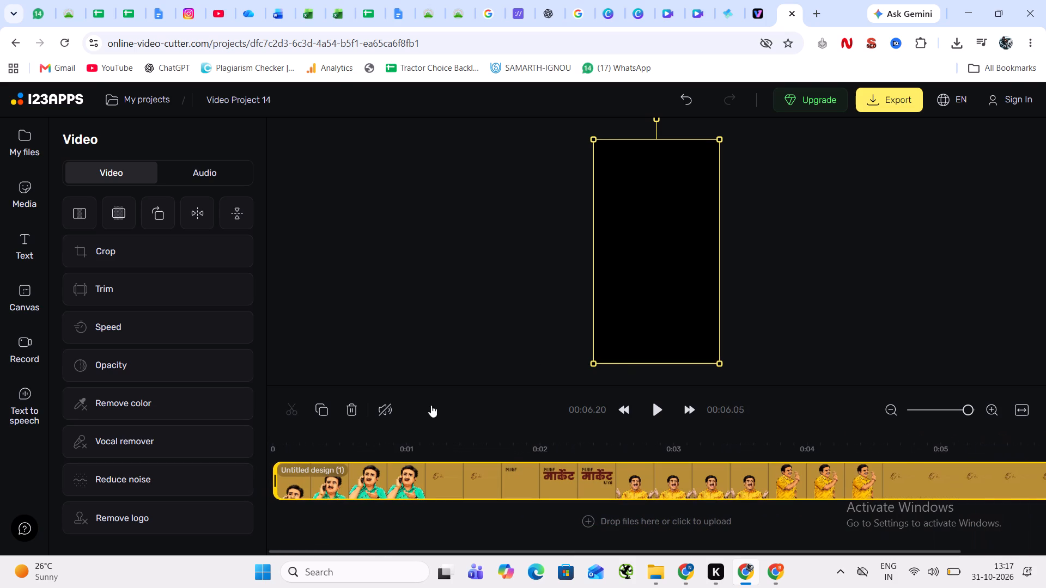
Play the Untitled design (1) clip through to check its picture and logo.
left_click(659, 404)
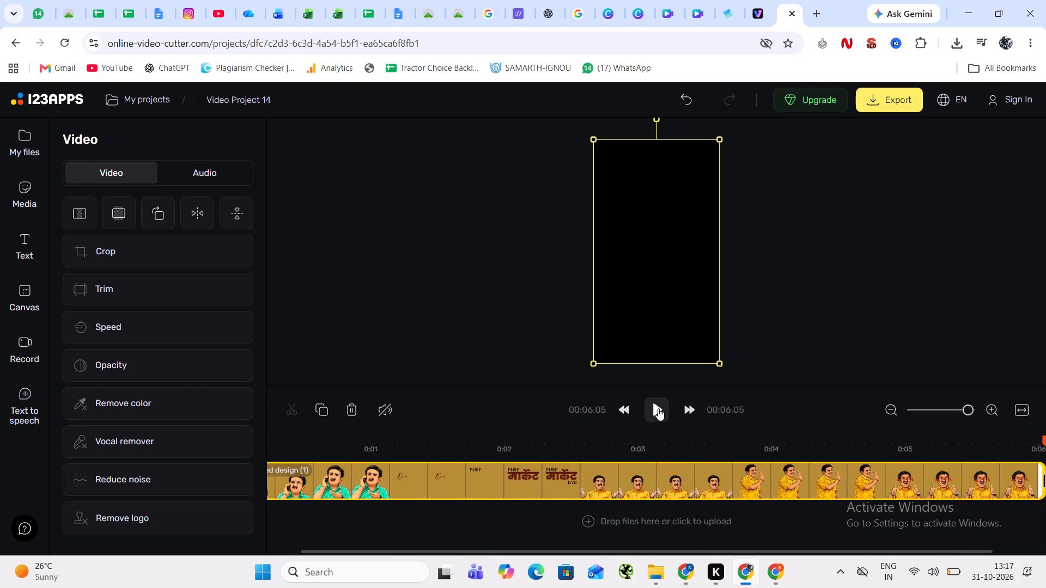
left_click(658, 408)
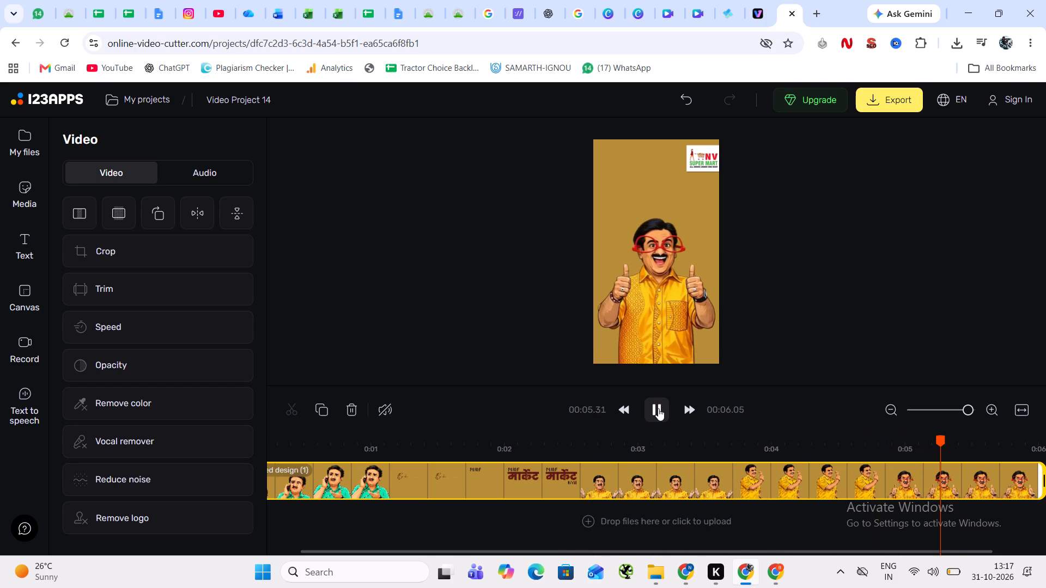
left_click(658, 408)
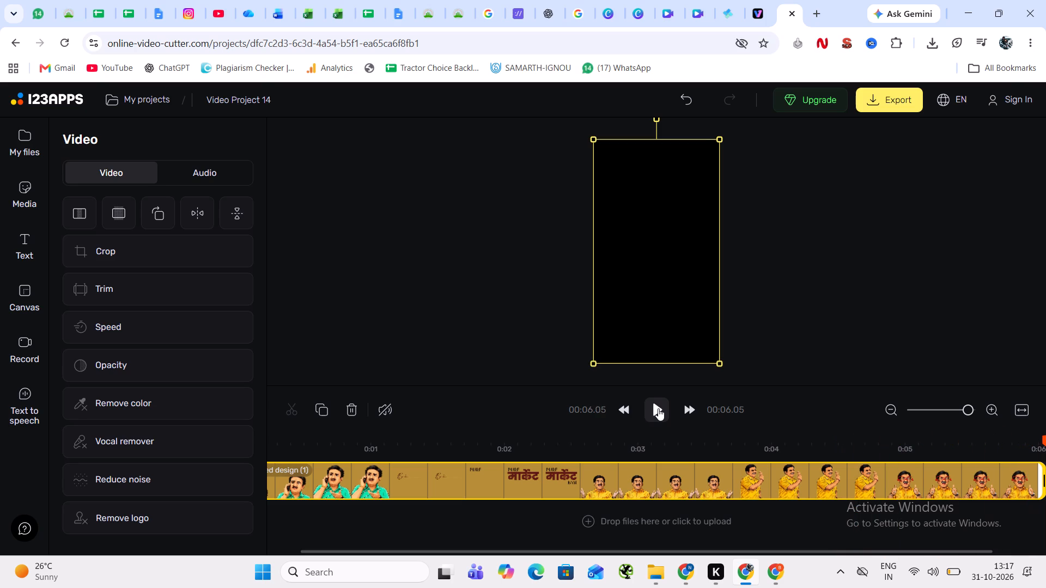
Replace the clip on the timeline with a fresh copy of Video Project 14.mp4 from the project files, moved to the timeline's start.
left_click(14, 137)
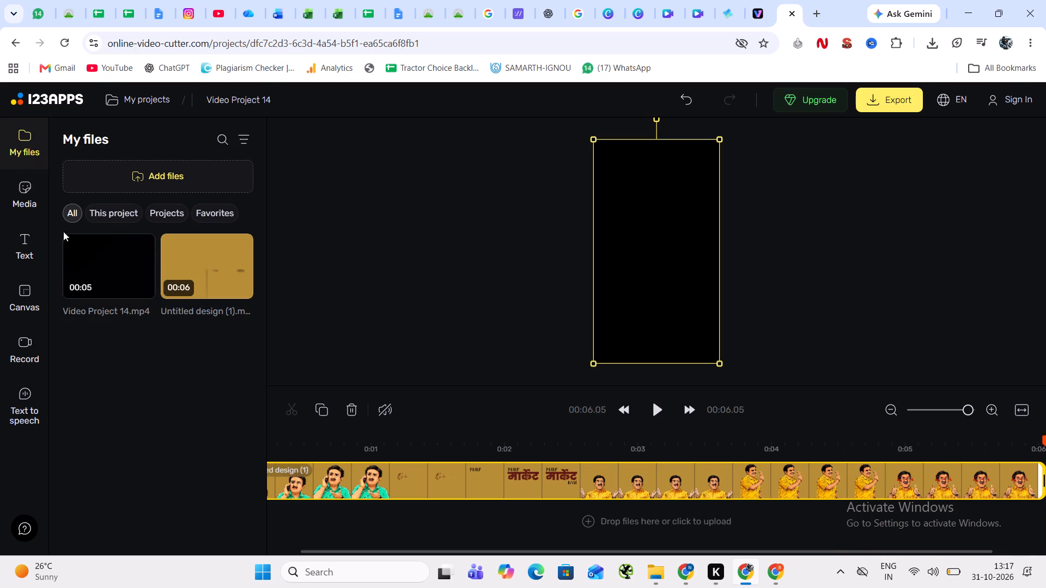
left_click(94, 249)
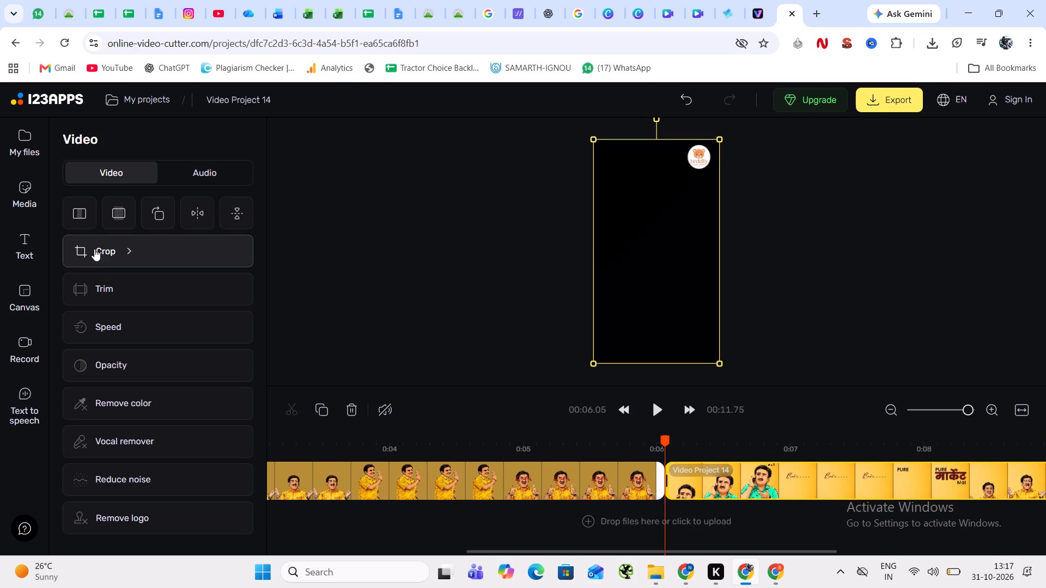
left_click(477, 468)
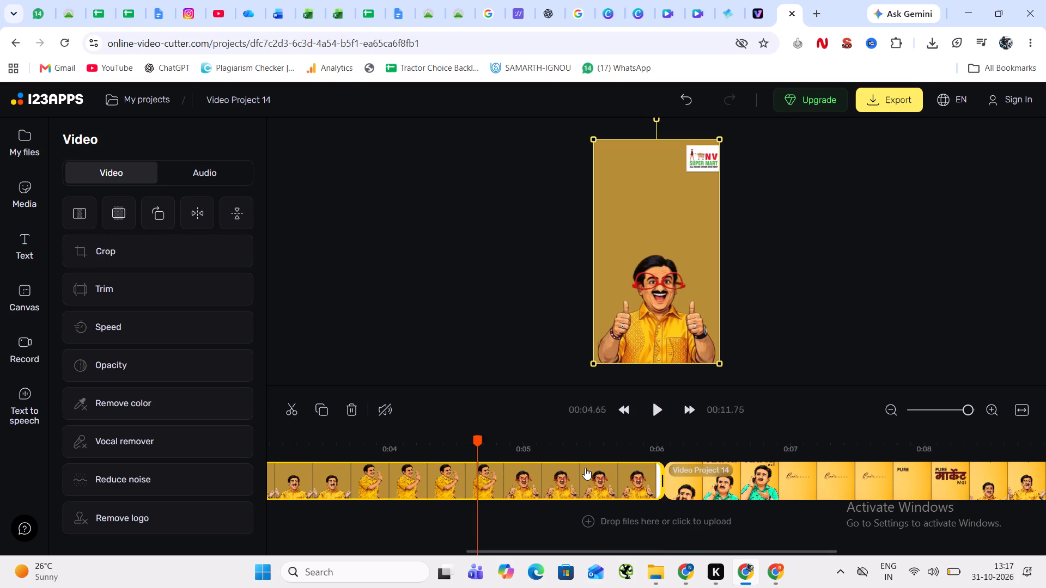
key("Delete")
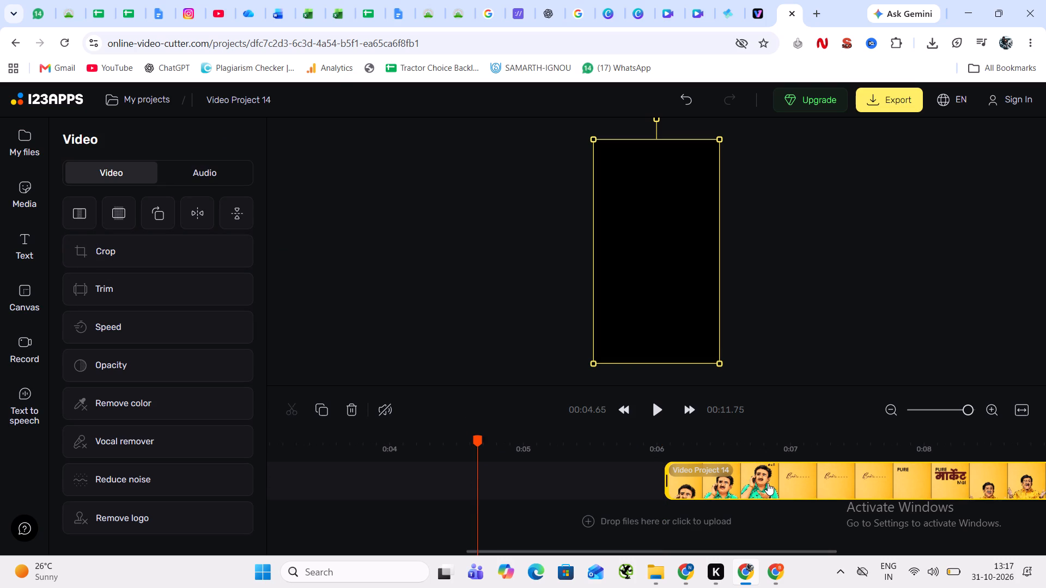
left_click_drag(768, 483, 366, 491)
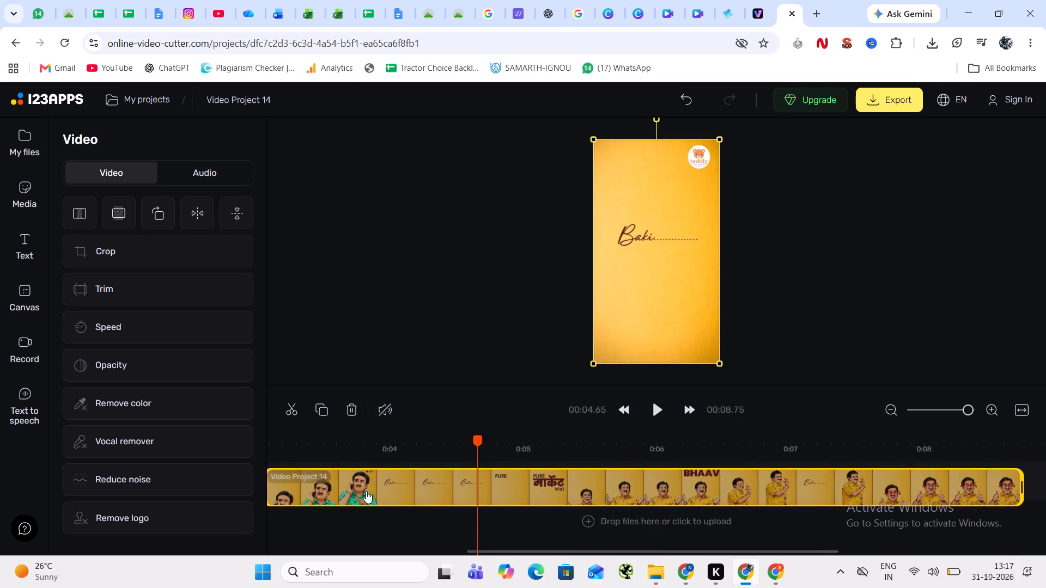
left_click_drag(366, 491, 327, 489)
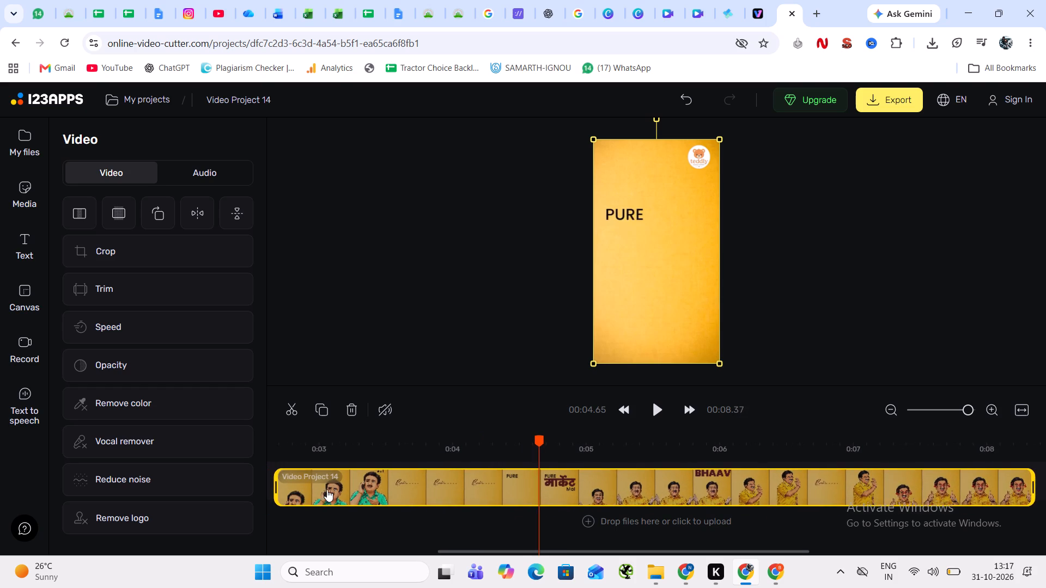
left_click_drag(327, 489, 275, 489)
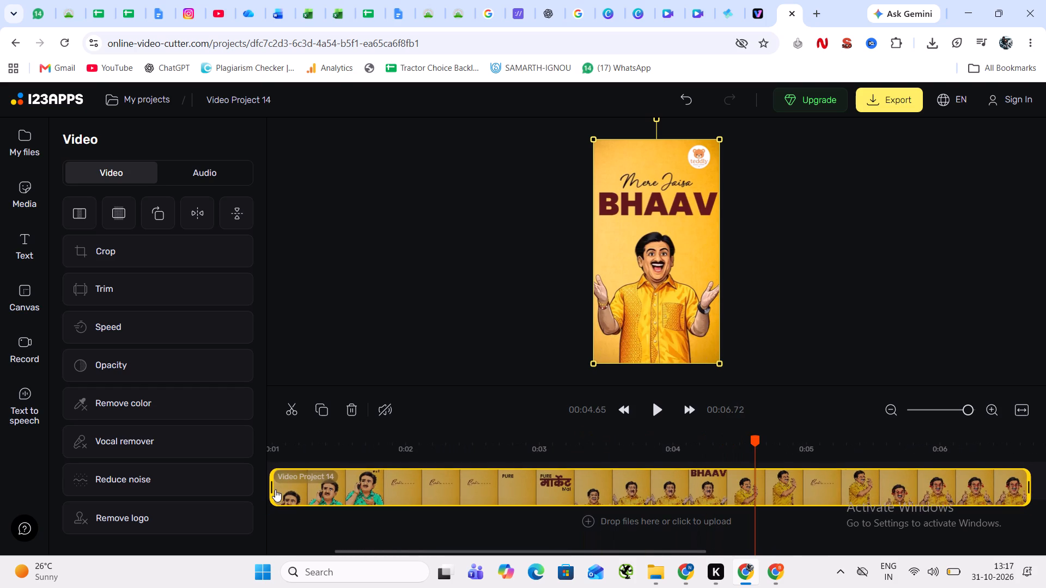
left_click_drag(288, 486, 240, 486)
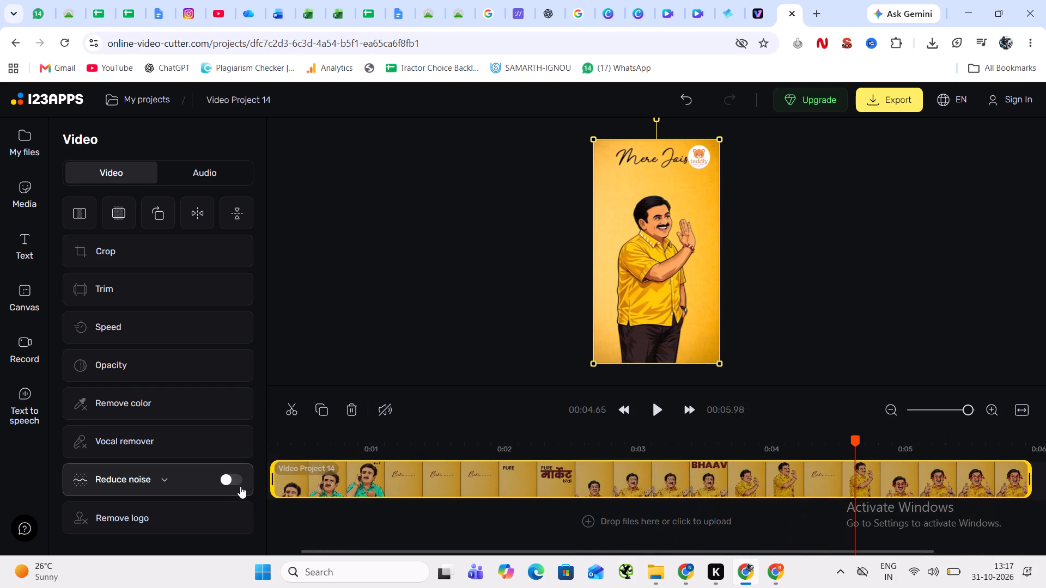
left_click_drag(240, 486, 238, 492)
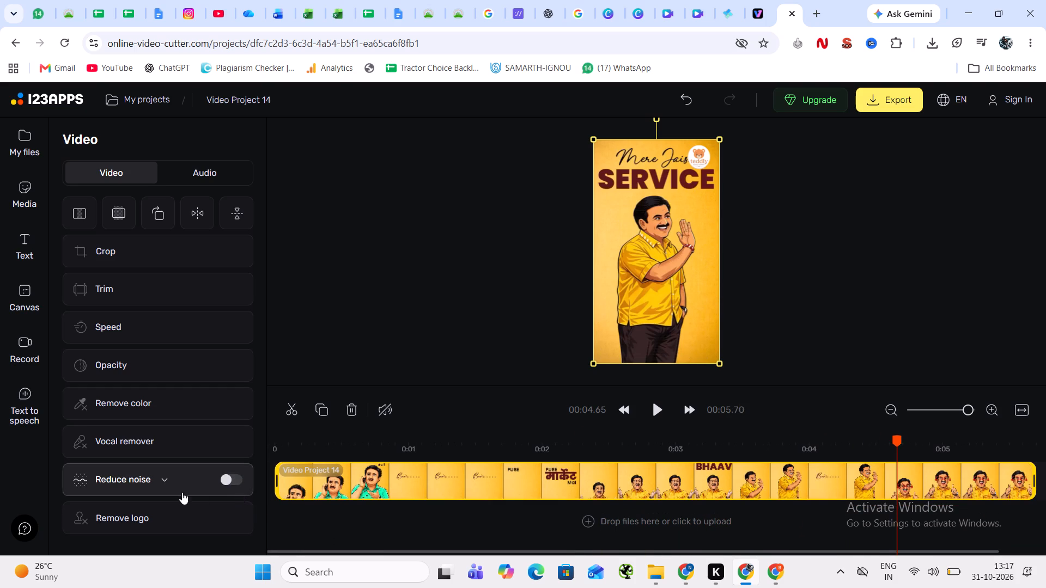
Apply Remove logo to Video Project 14 with a small area drawn over the bear logo in the picture's upper-right corner.
left_click(160, 526)
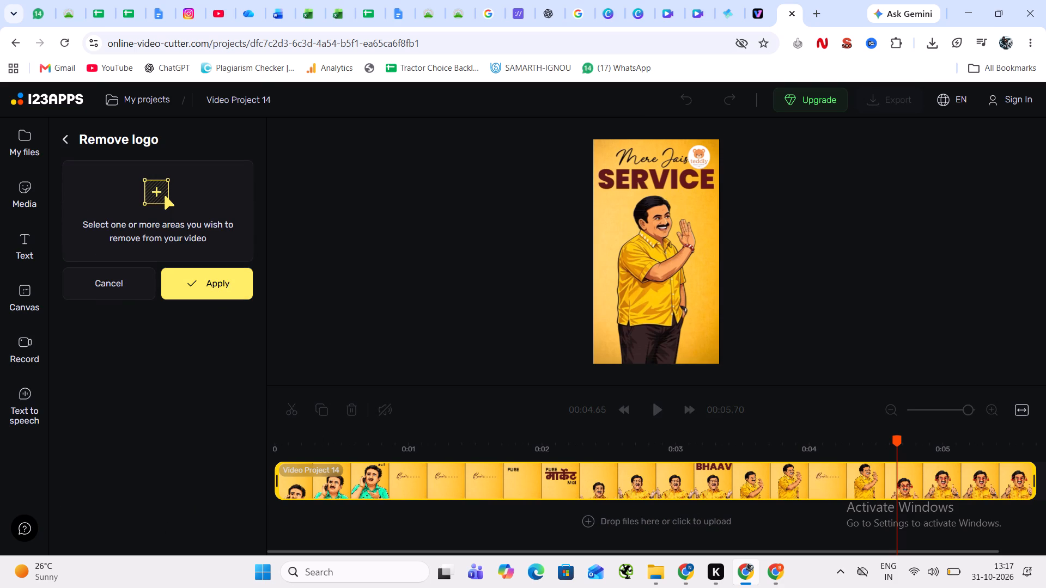
left_click_drag(692, 143, 694, 149)
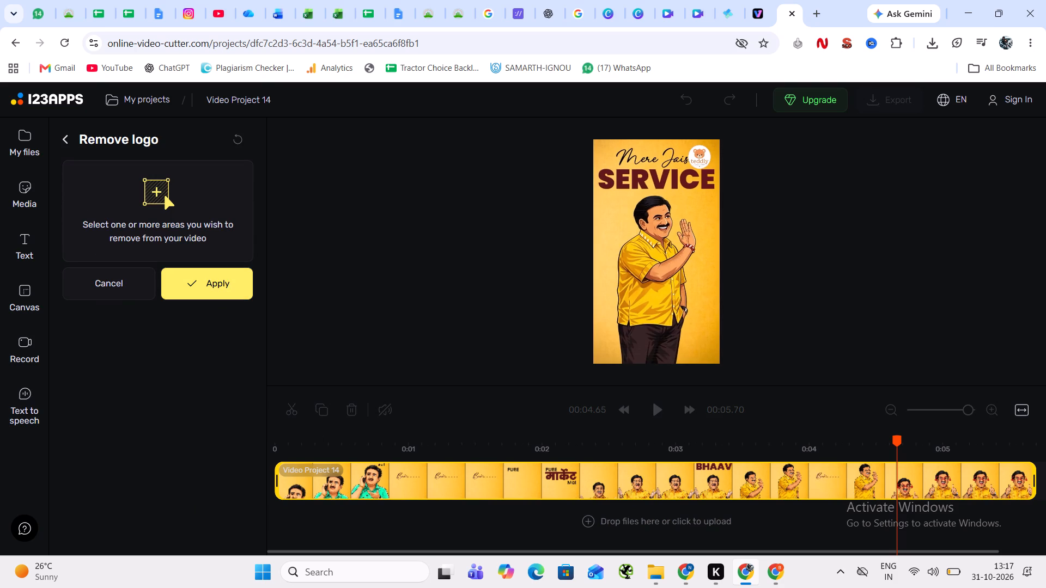
left_click_drag(694, 149, 706, 166)
left_click_drag(706, 166, 713, 169)
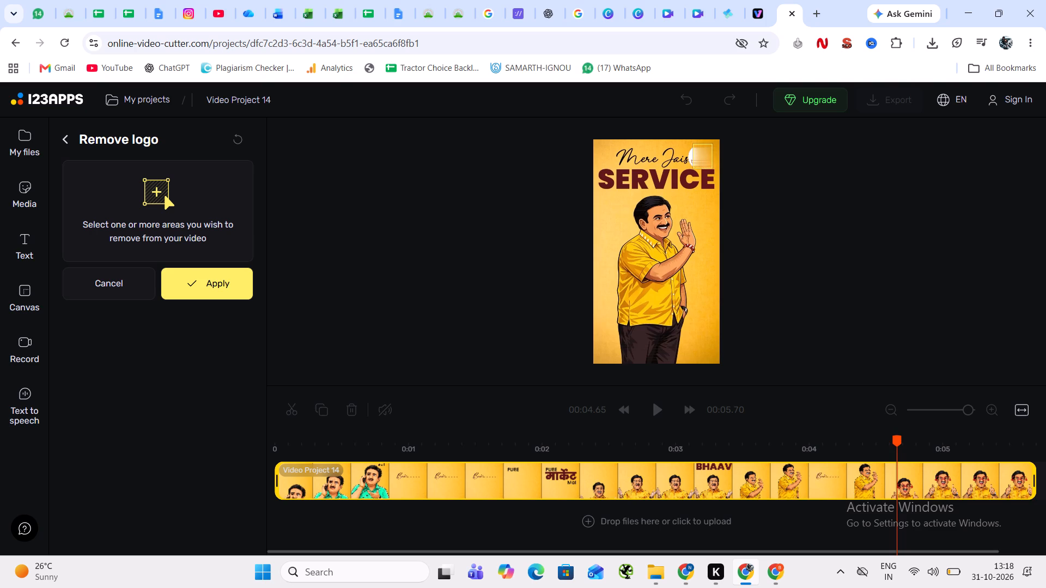
left_click(206, 284)
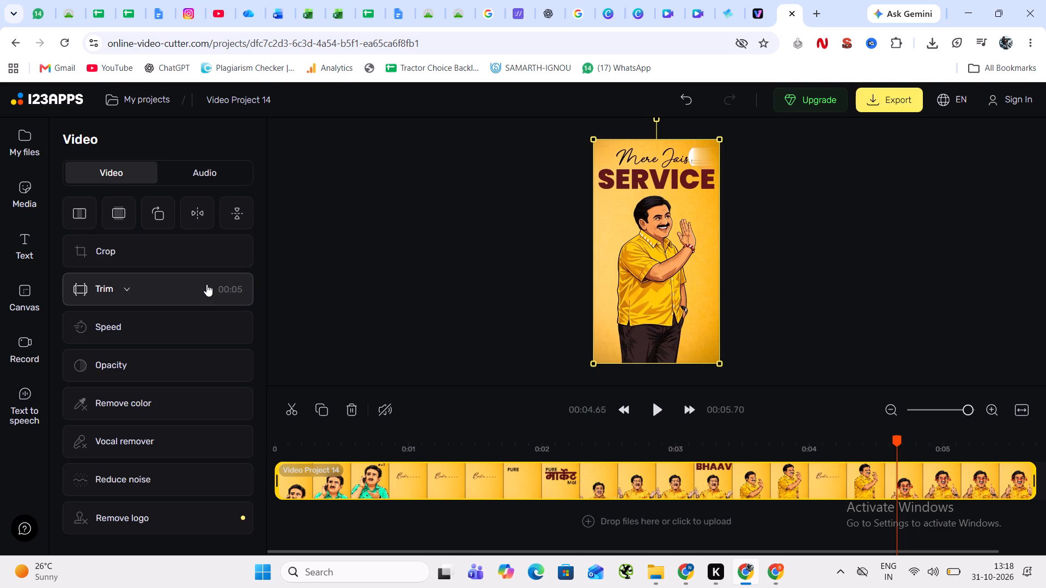
Reshape the logo removal area by its lower-left corner to fit the bear logo better, and apply it.
left_click(149, 524)
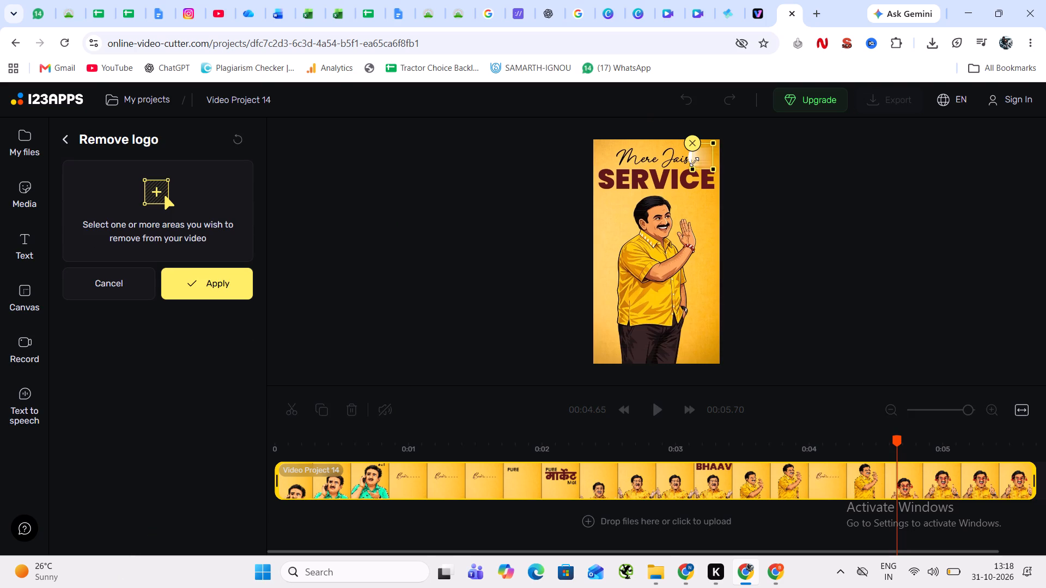
left_click(691, 171)
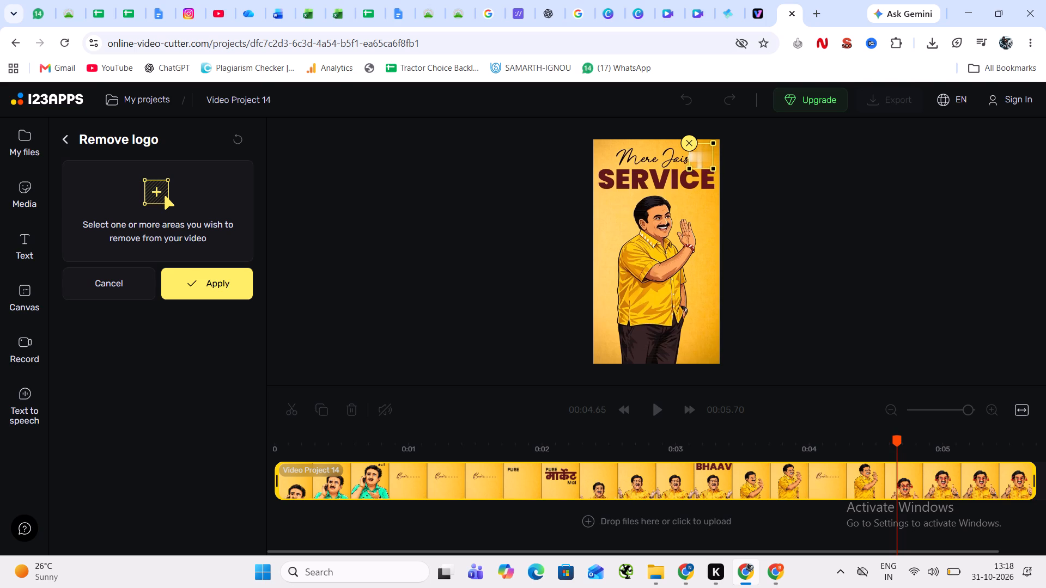
left_click(690, 170)
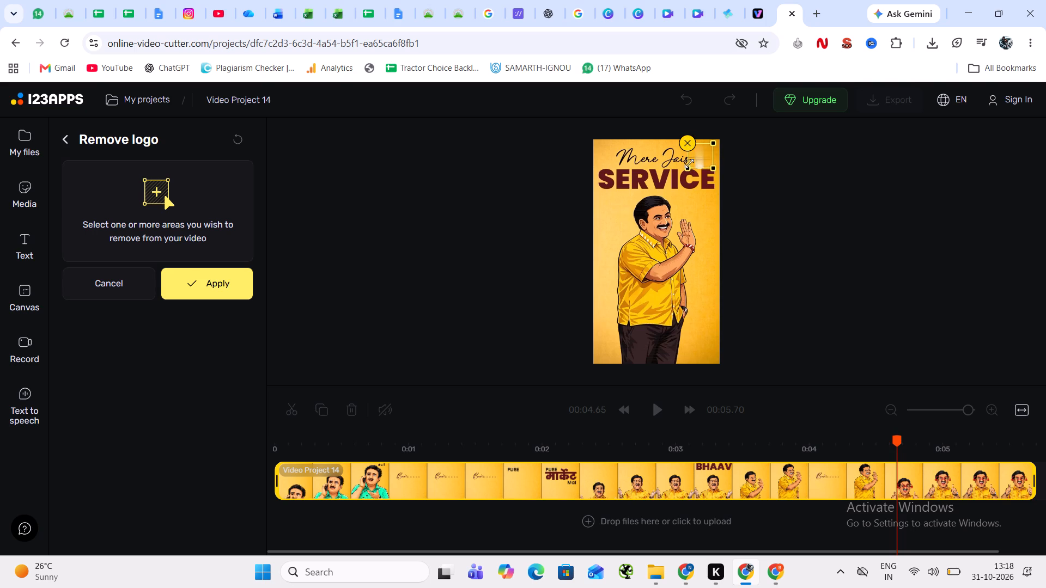
left_click(688, 167)
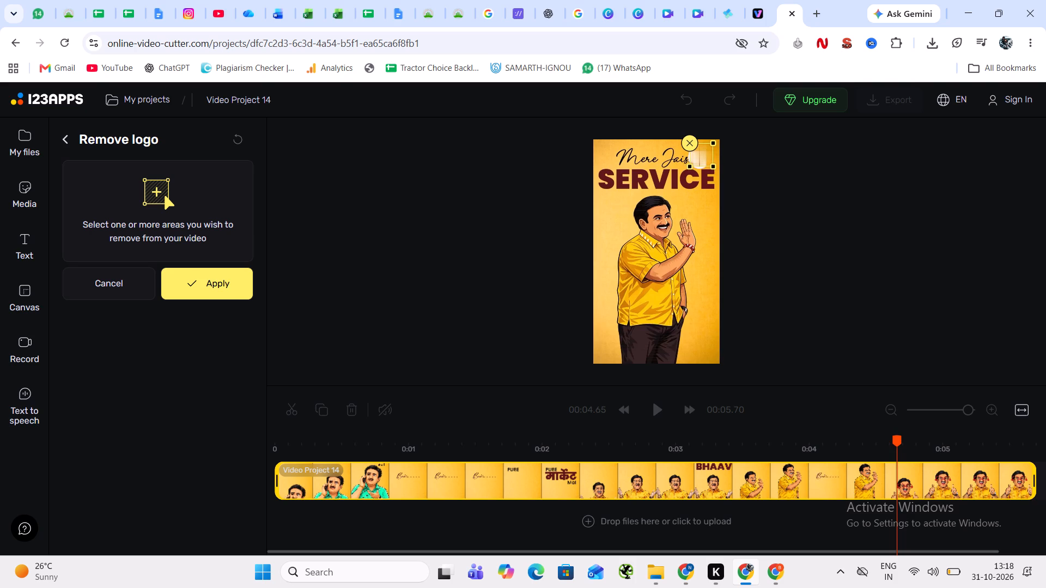
left_click(223, 285)
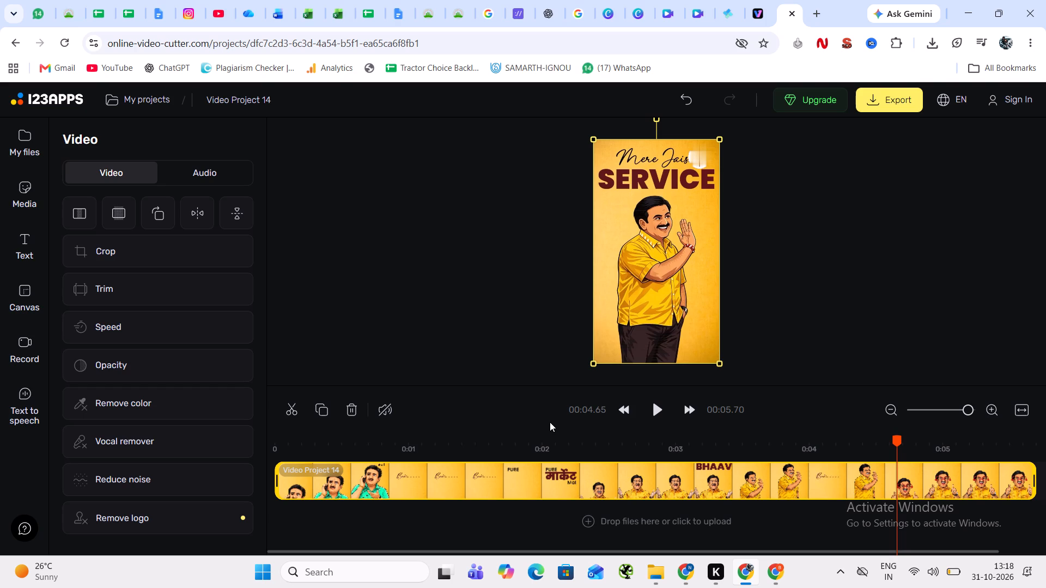
Play the edited clip to check the logo area across its scenes.
left_click(661, 406)
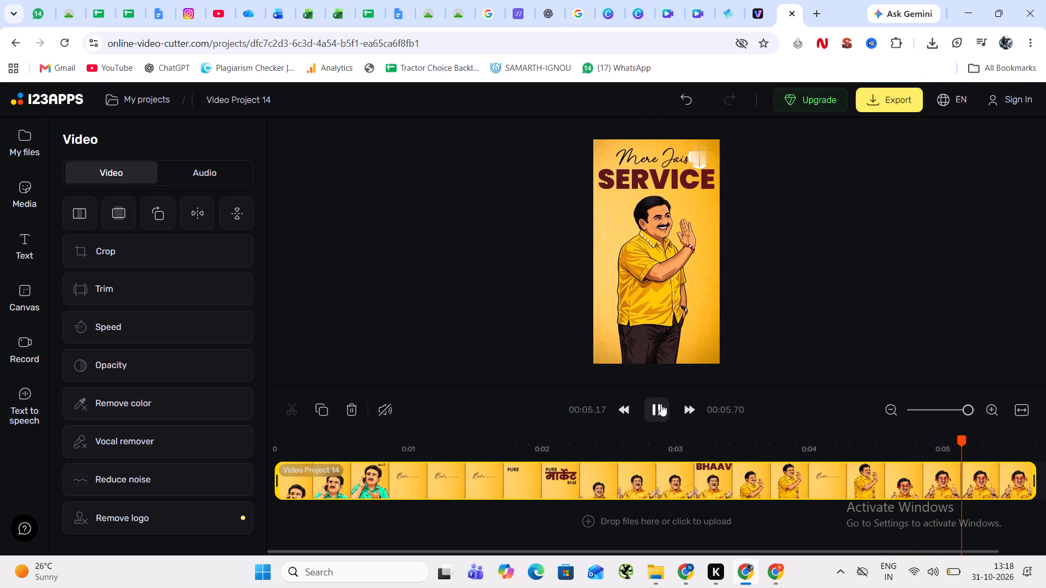
left_click(660, 404)
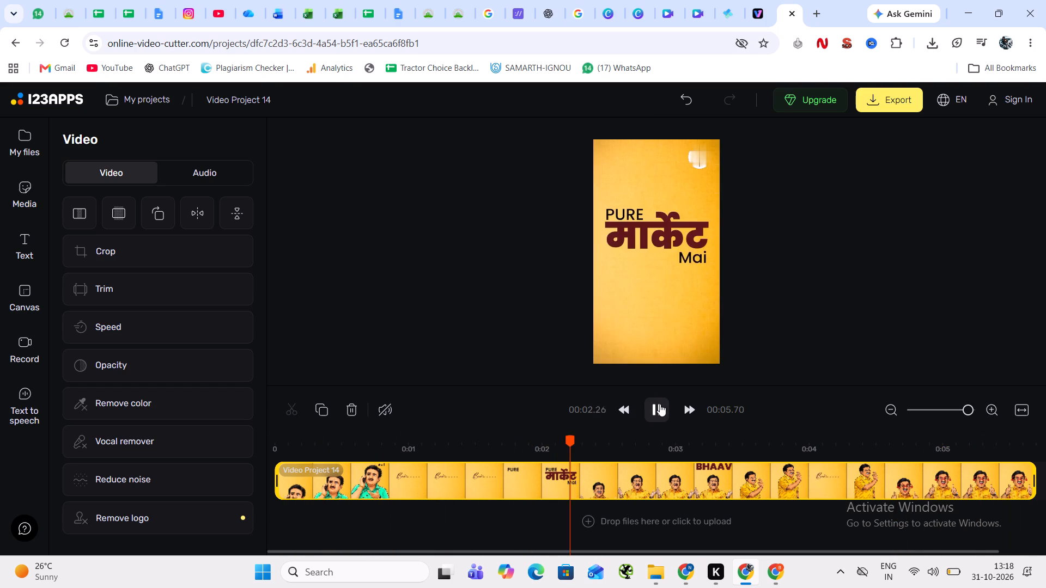
left_click(660, 404)
Export the edited Video Project 14 clip and save the processed file.
left_click(898, 99)
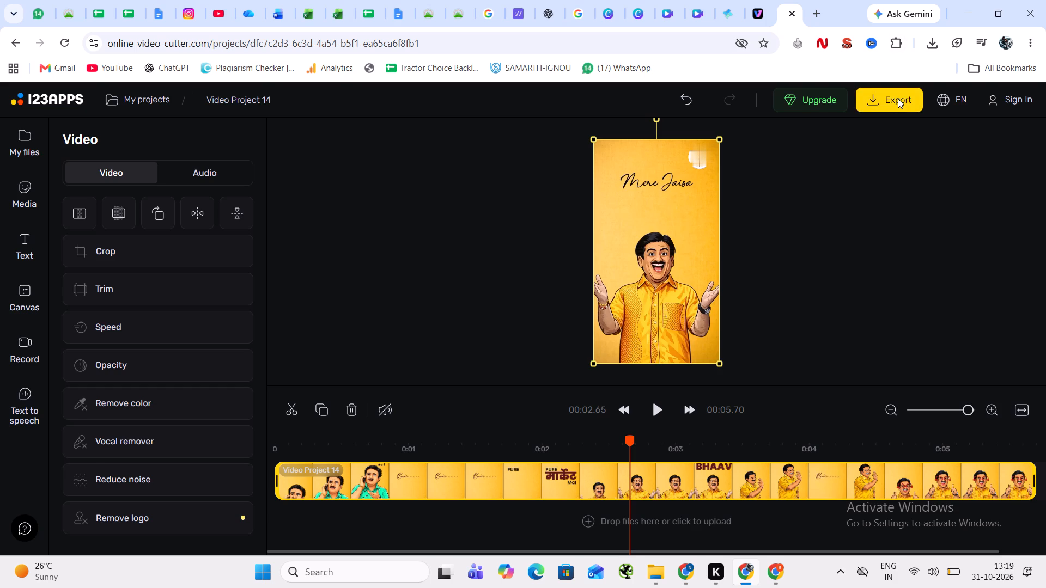
left_click(791, 310)
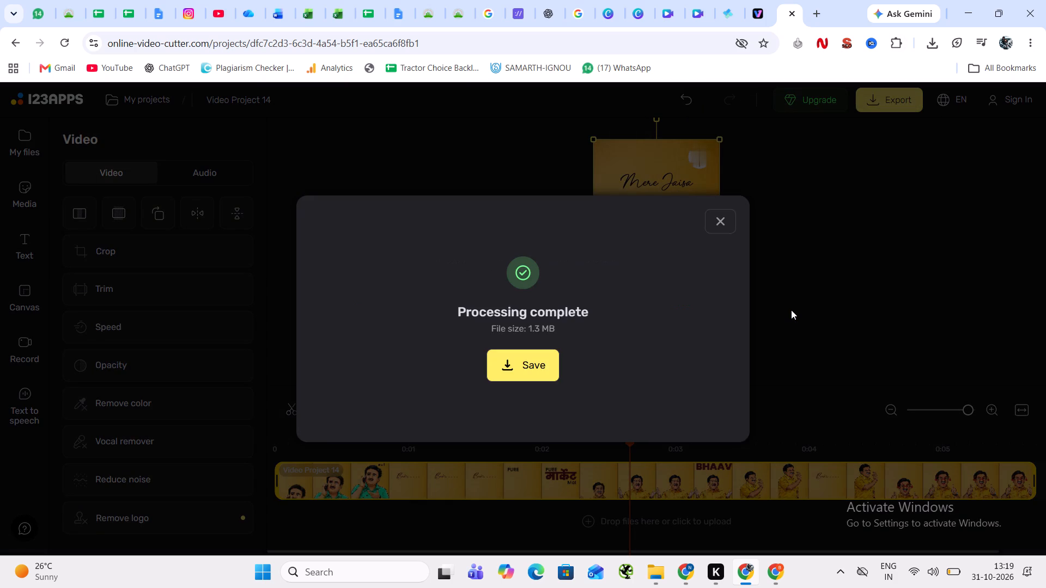
left_click(534, 370)
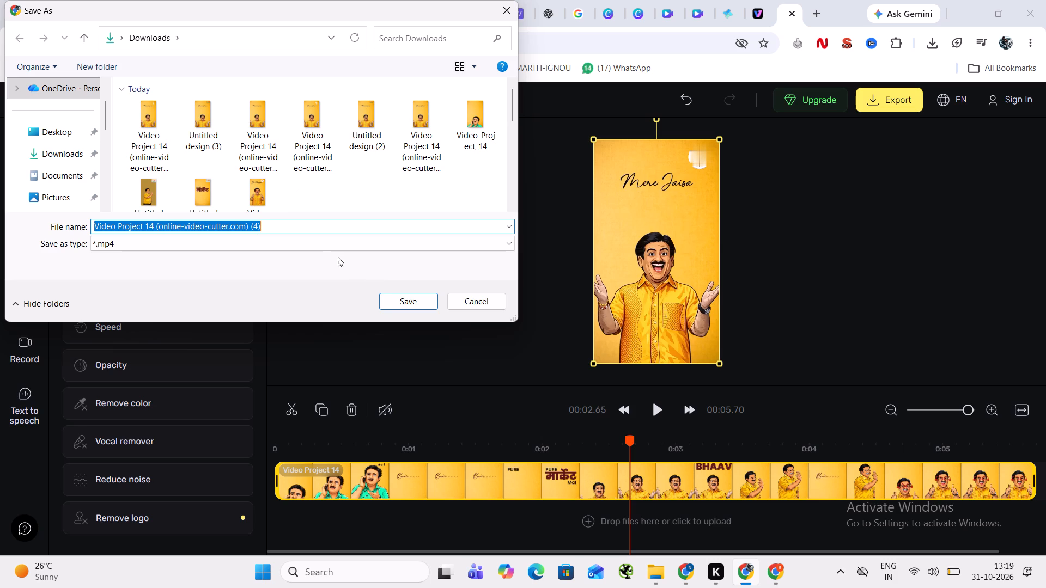
Save the processed video in Downloads as Video Project 14 (online-video-cutter.com) (4) in mp4 format.
left_click(411, 296)
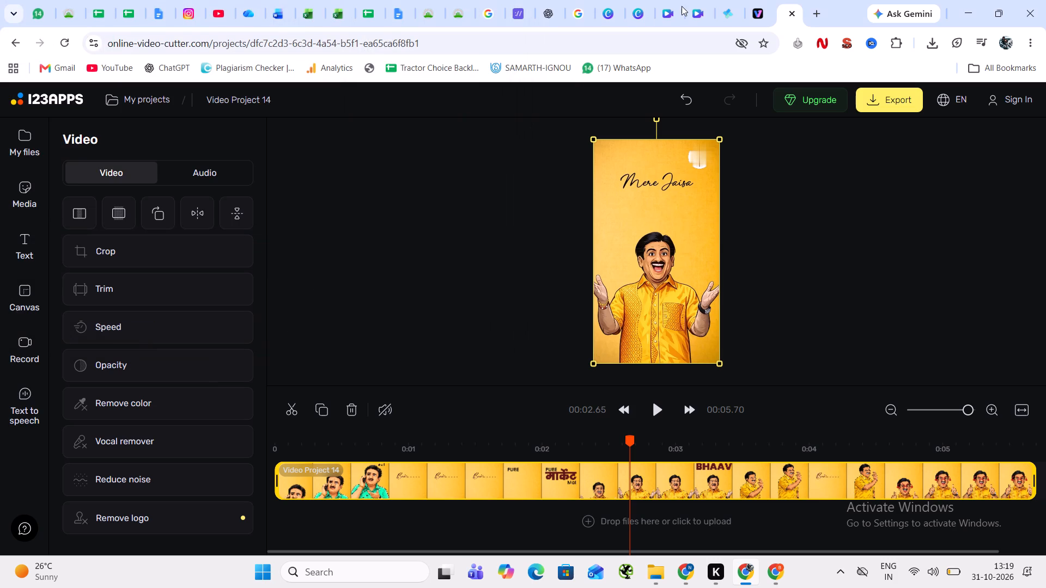
Switch to the Canva Instagram Reel design and upload the newly exported Video Project 14 file from Downloads.
left_click(697, 4)
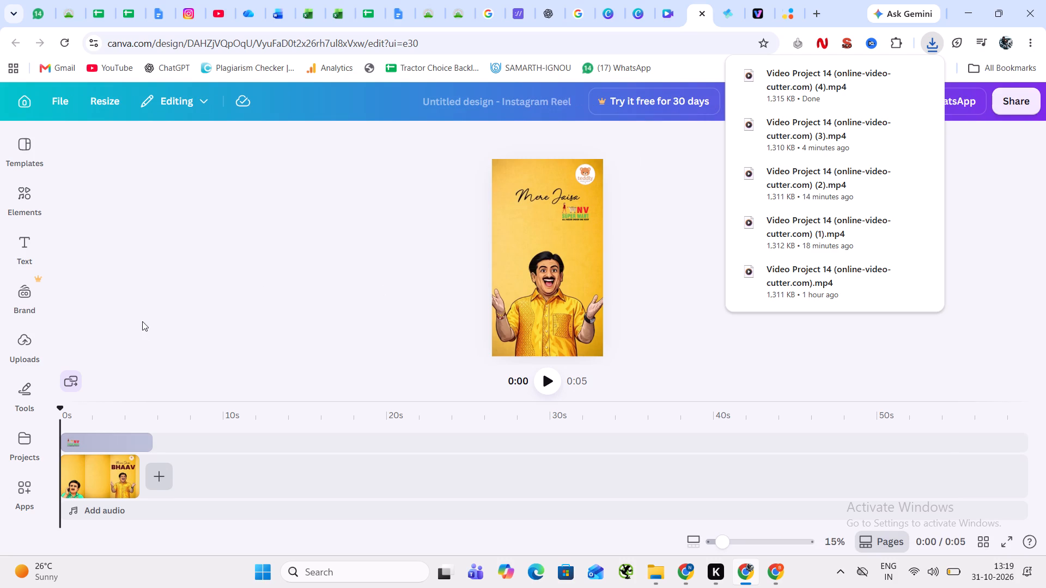
left_click(22, 344)
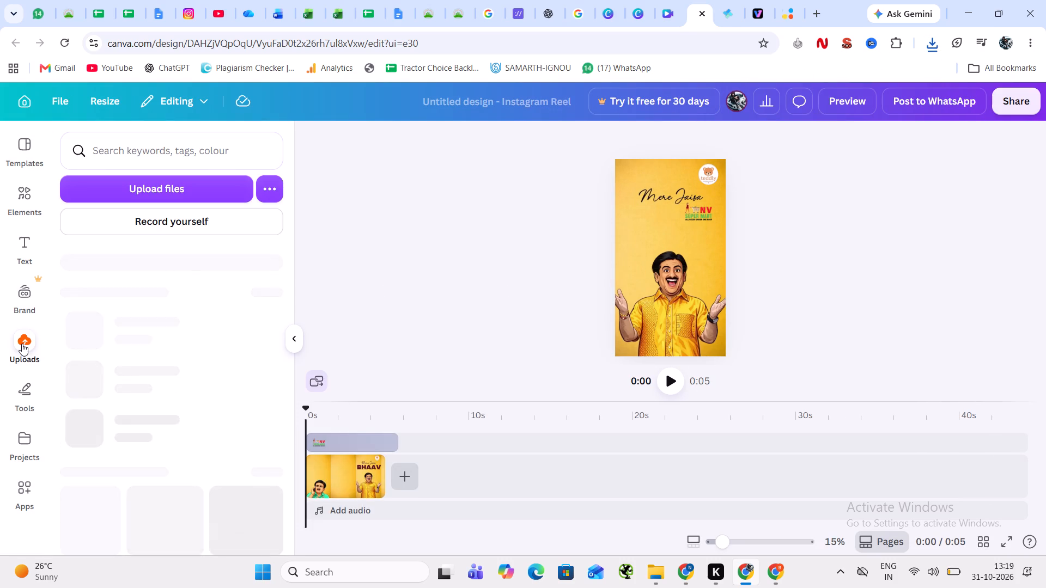
left_click(121, 183)
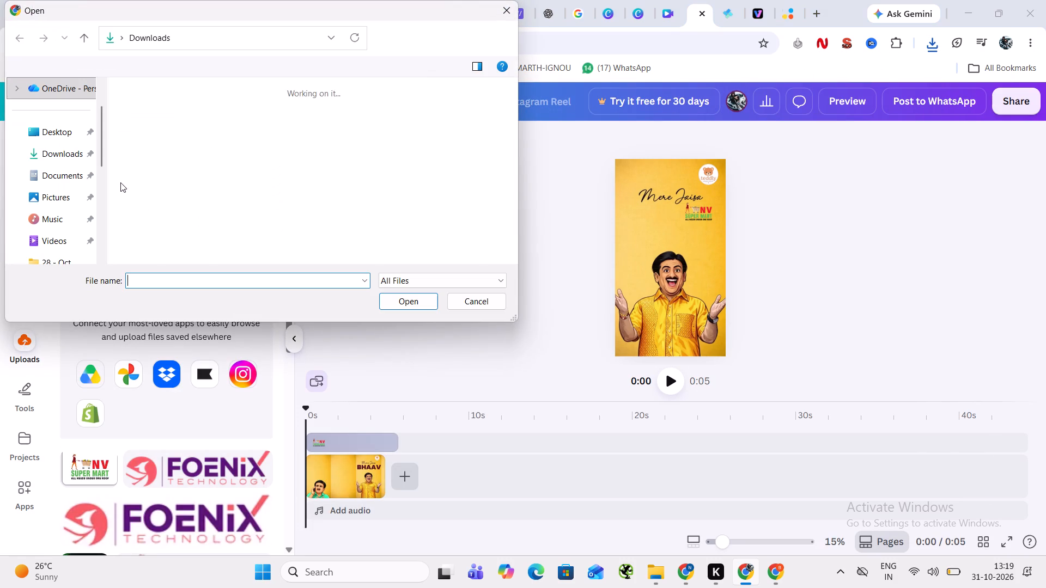
double_click(139, 119)
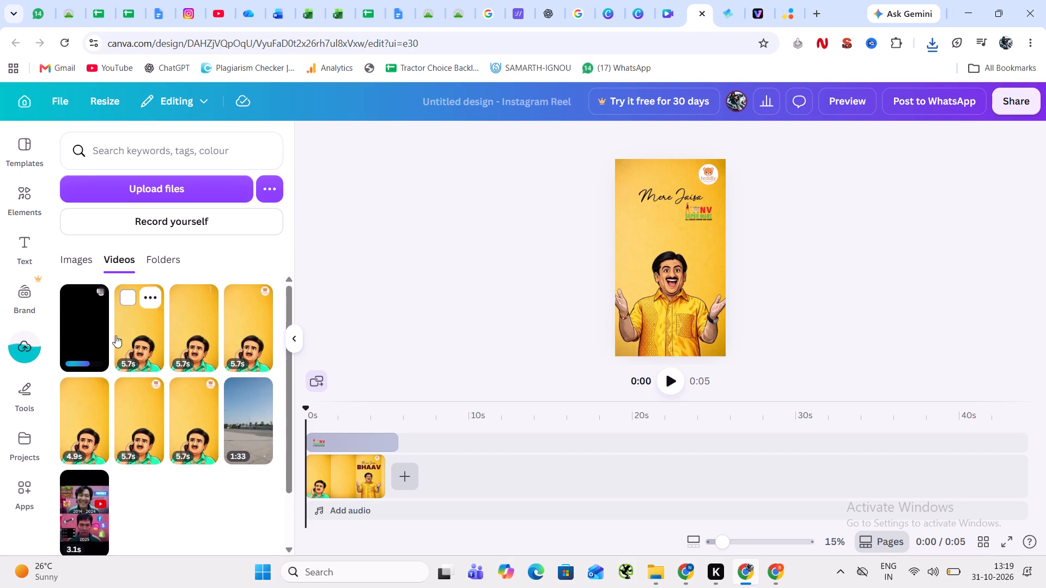
Add the newly uploaded video to the reel and delete the old 4.9 s clip from the timeline.
left_click(88, 335)
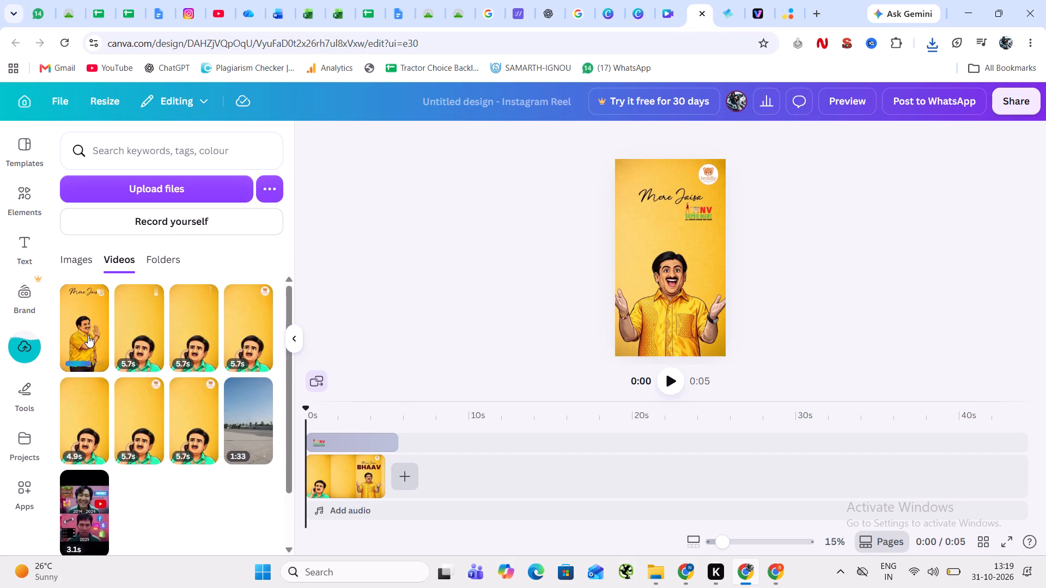
left_click(460, 482)
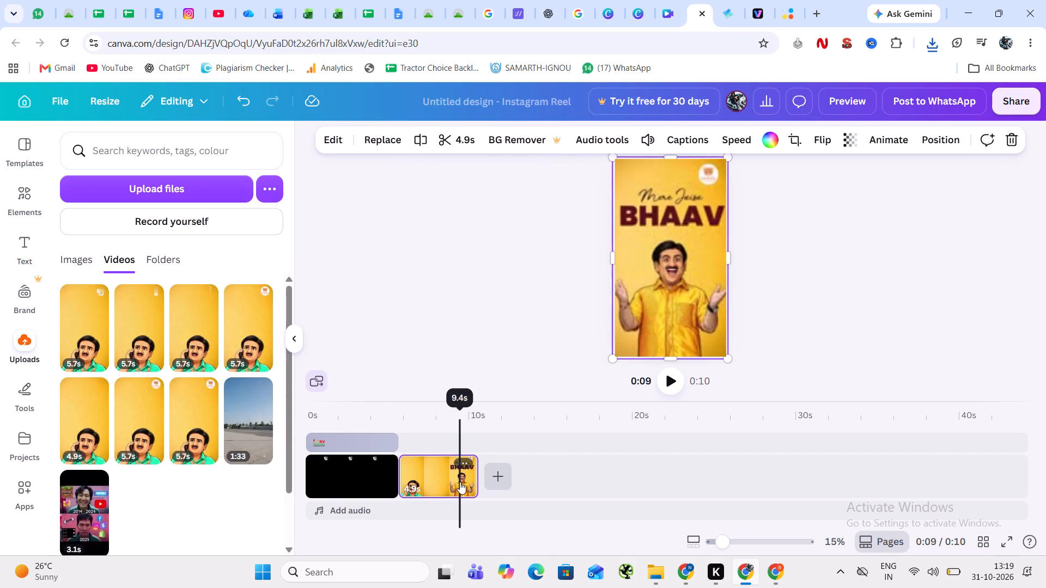
key("Delete")
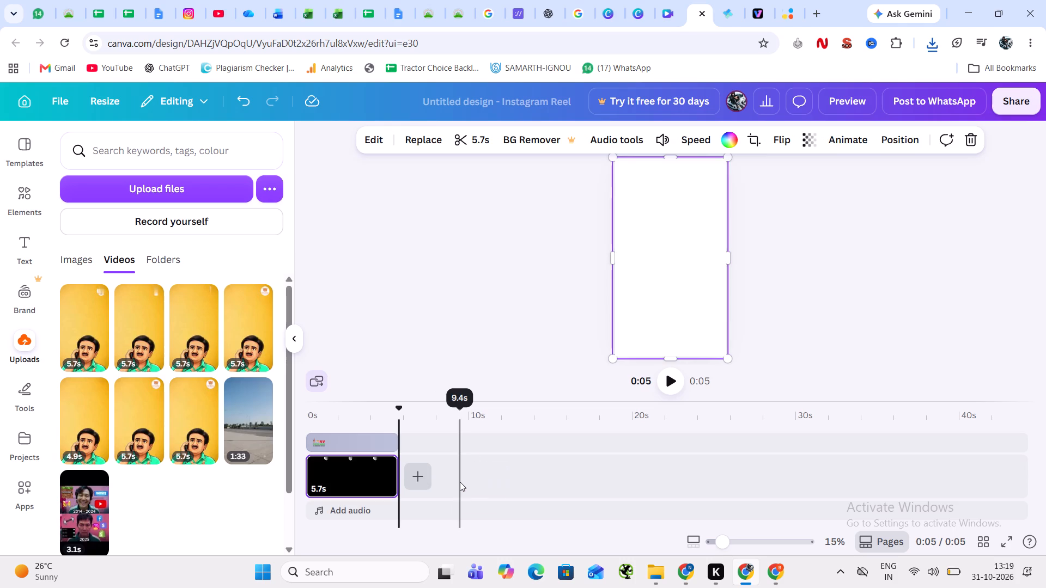
In the Canva Instagram Reel design, place the first 5.7 s uploaded video onto the existing clip in the timeline.
left_click(355, 465)
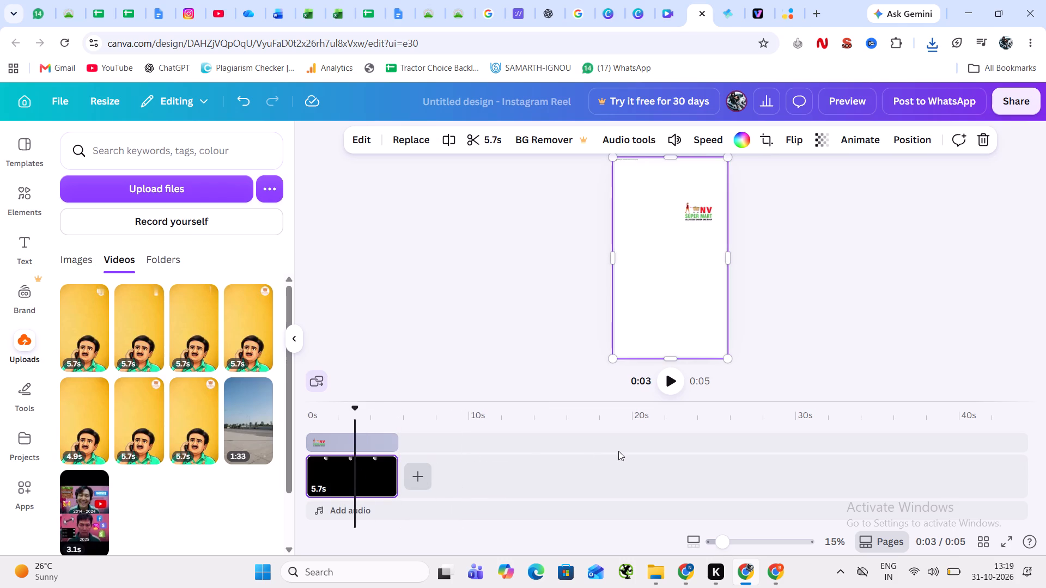
left_click(671, 381)
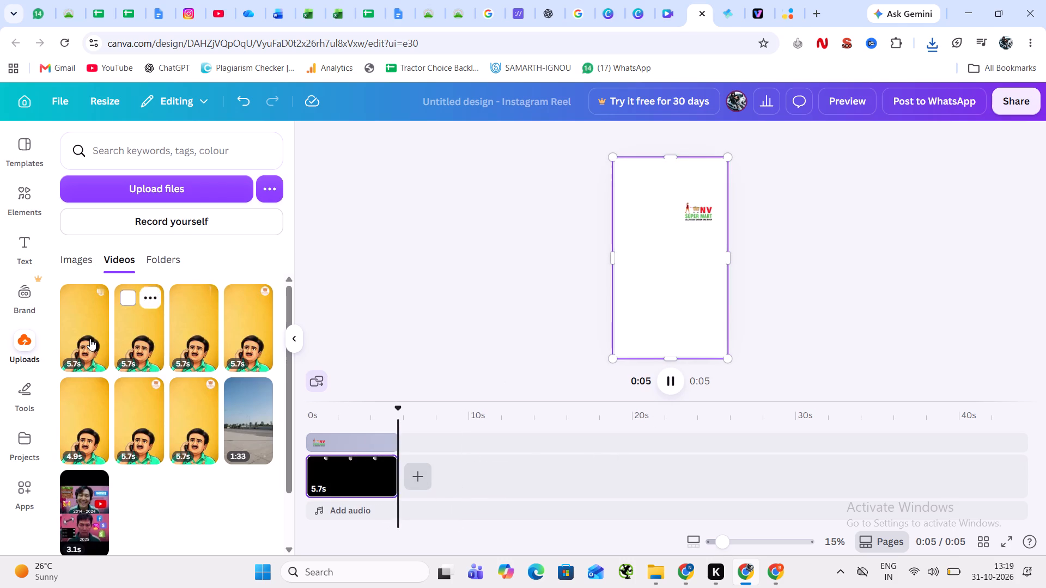
left_click_drag(88, 337, 350, 454)
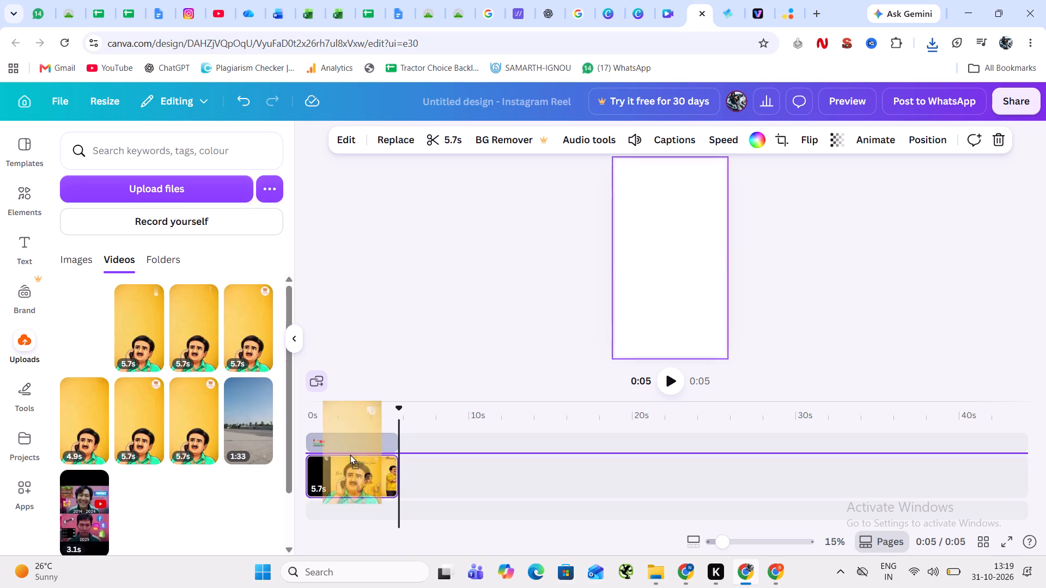
left_click_drag(350, 454, 350, 455)
Play the Canva reel from mid-clip to check the treated logo area beside the NV Super Mart logo.
left_click(355, 469)
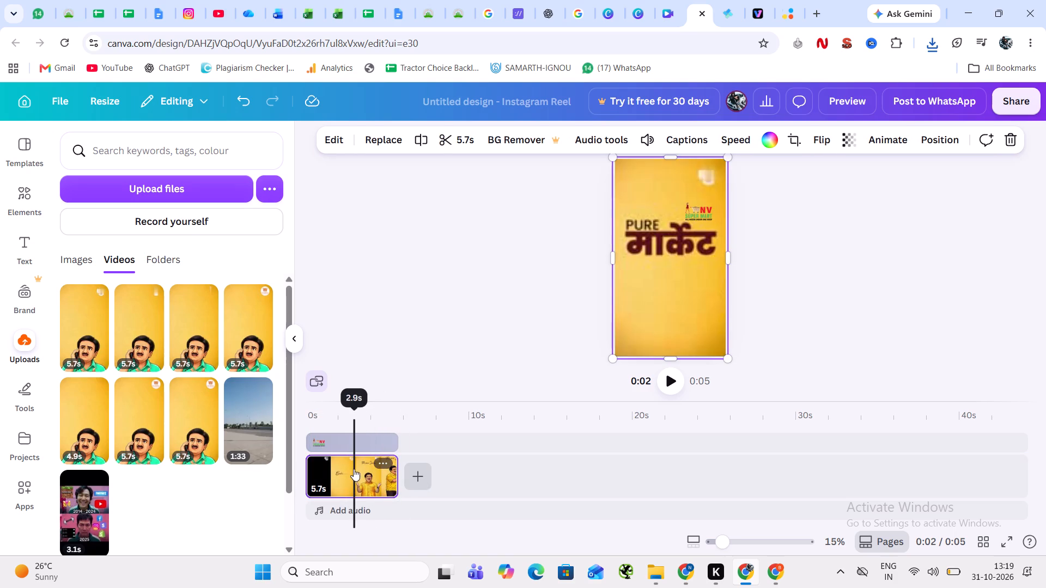
left_click(675, 388)
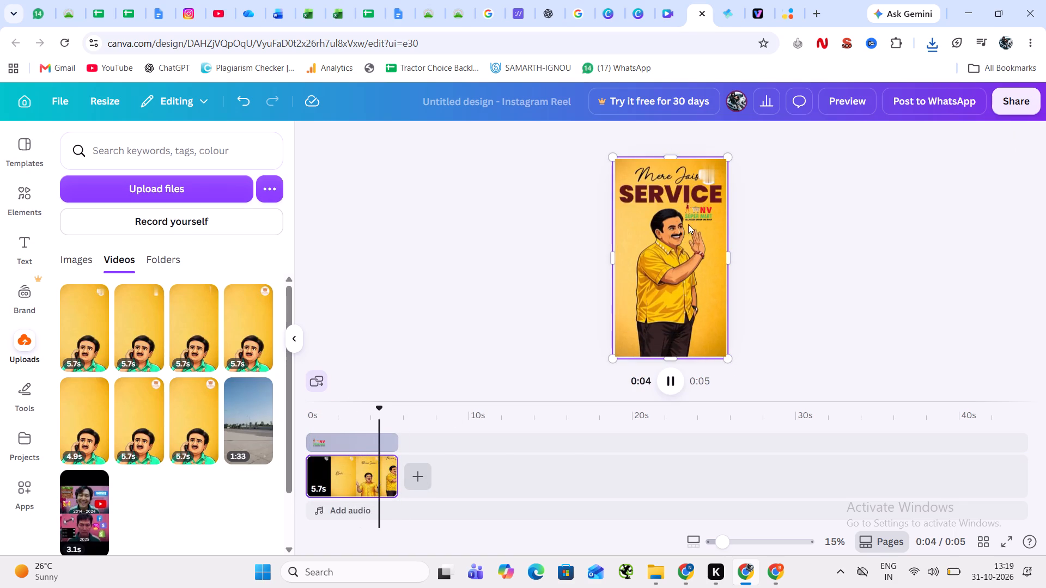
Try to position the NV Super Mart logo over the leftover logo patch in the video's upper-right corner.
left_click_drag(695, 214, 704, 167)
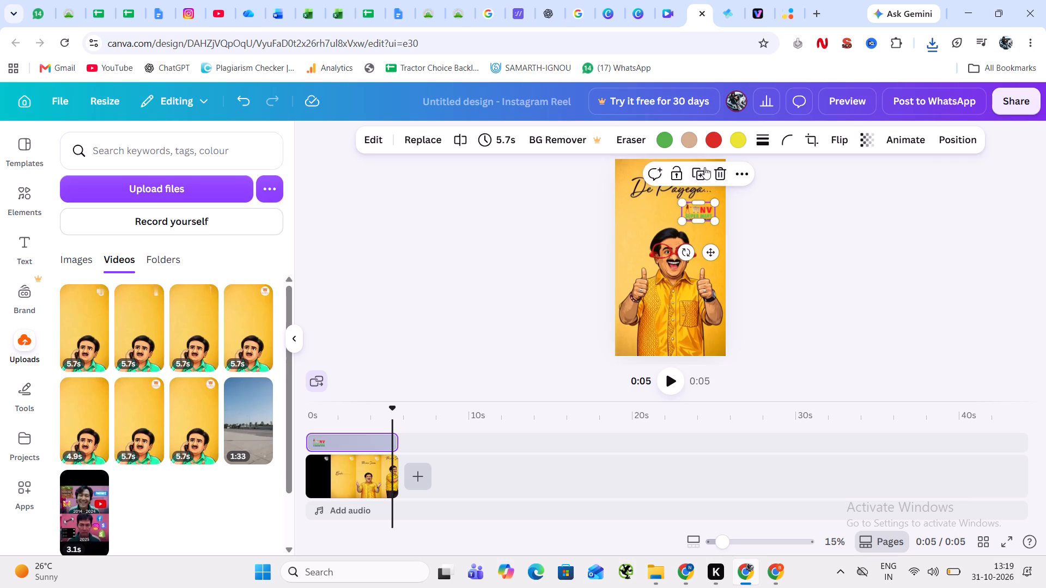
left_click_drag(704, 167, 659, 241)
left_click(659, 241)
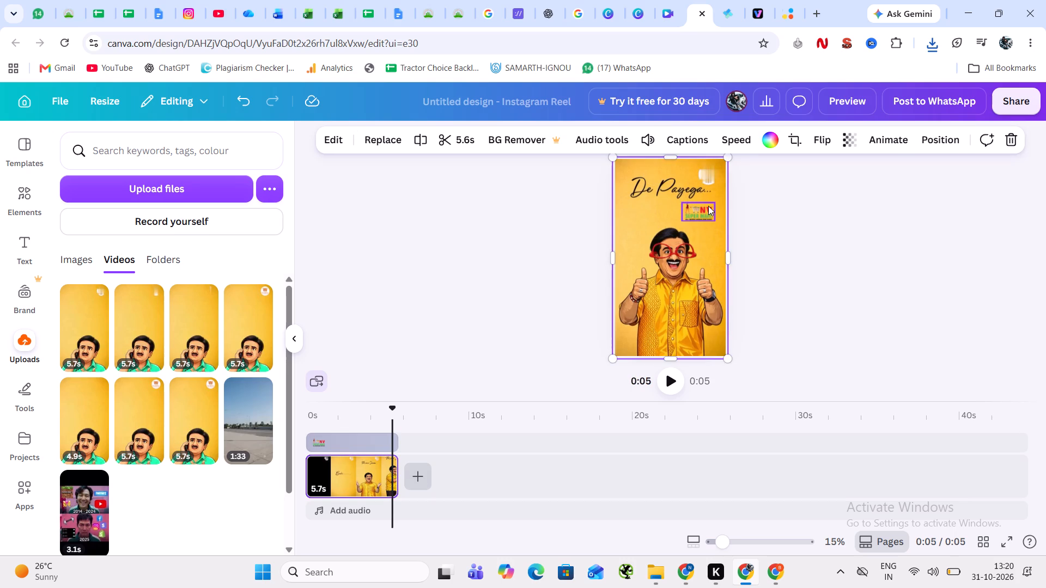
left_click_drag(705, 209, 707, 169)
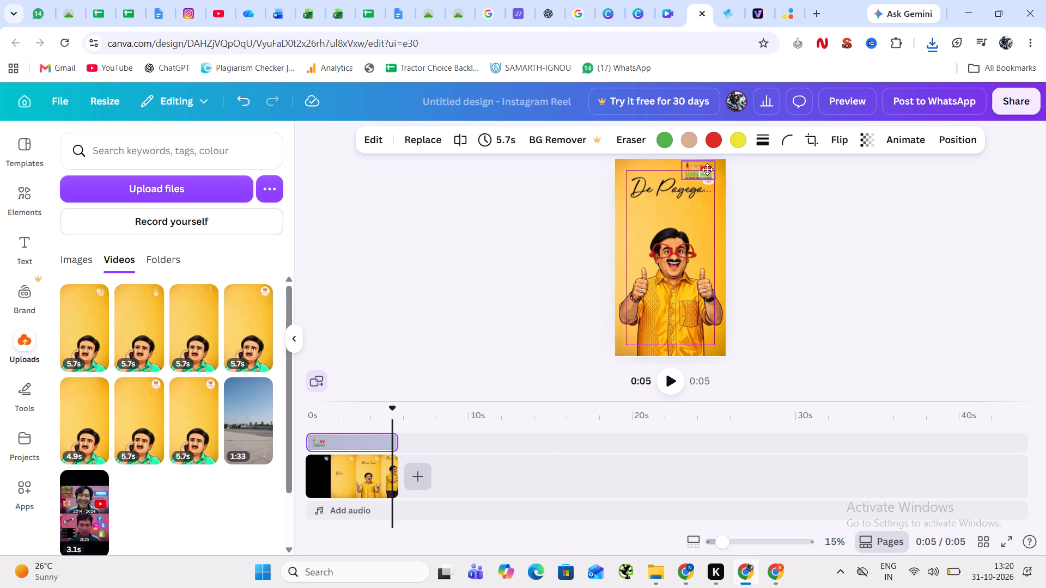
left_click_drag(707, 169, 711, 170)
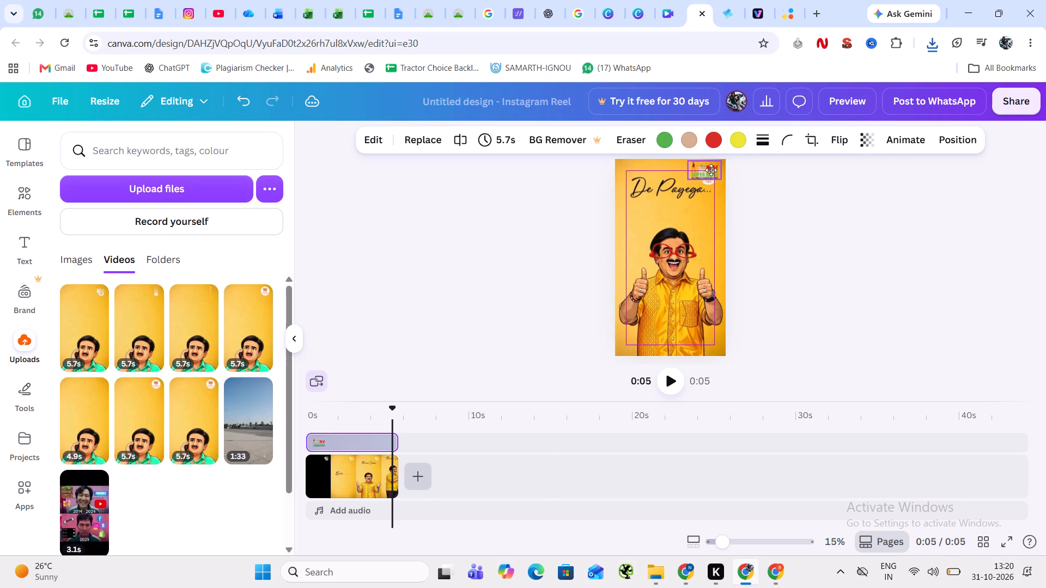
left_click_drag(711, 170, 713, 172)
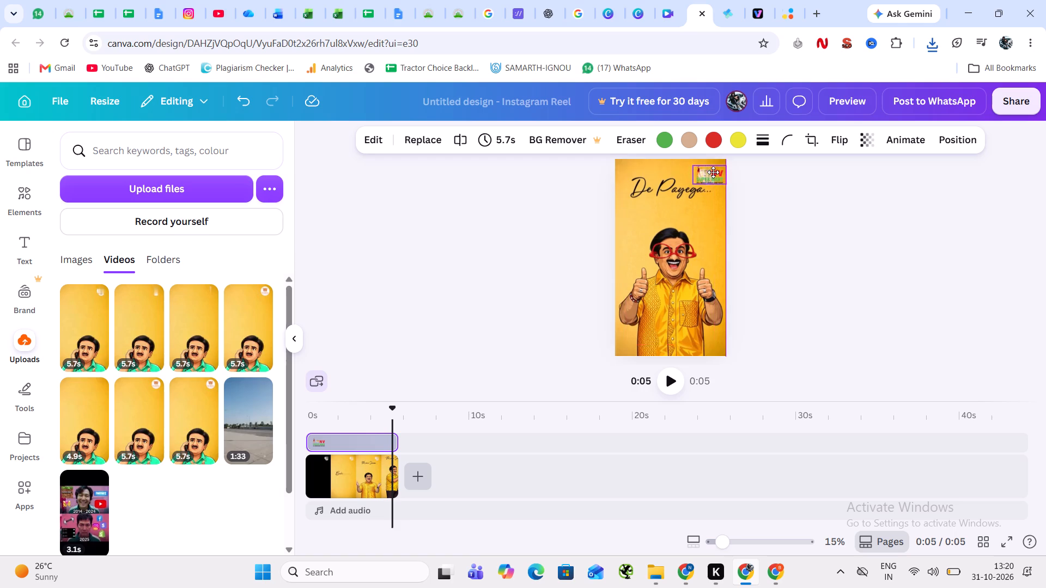
Remove the NV Super Mart logo from the reel.
left_click_drag(713, 172, 820, 185)
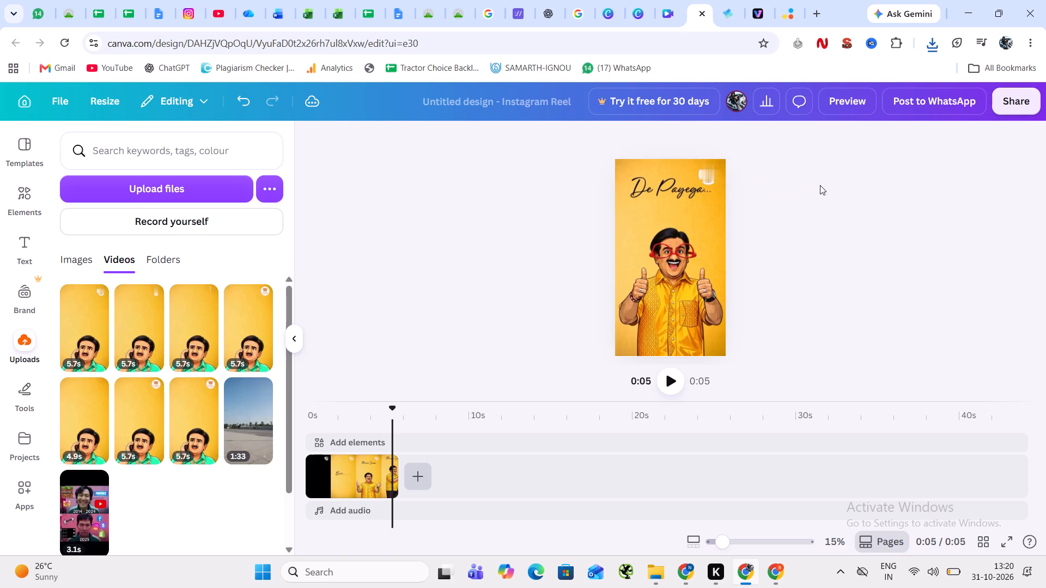
Search the elements for "gradiant background" and insert the black-to-crimson gradient graphic onto the reel.
left_click(26, 198)
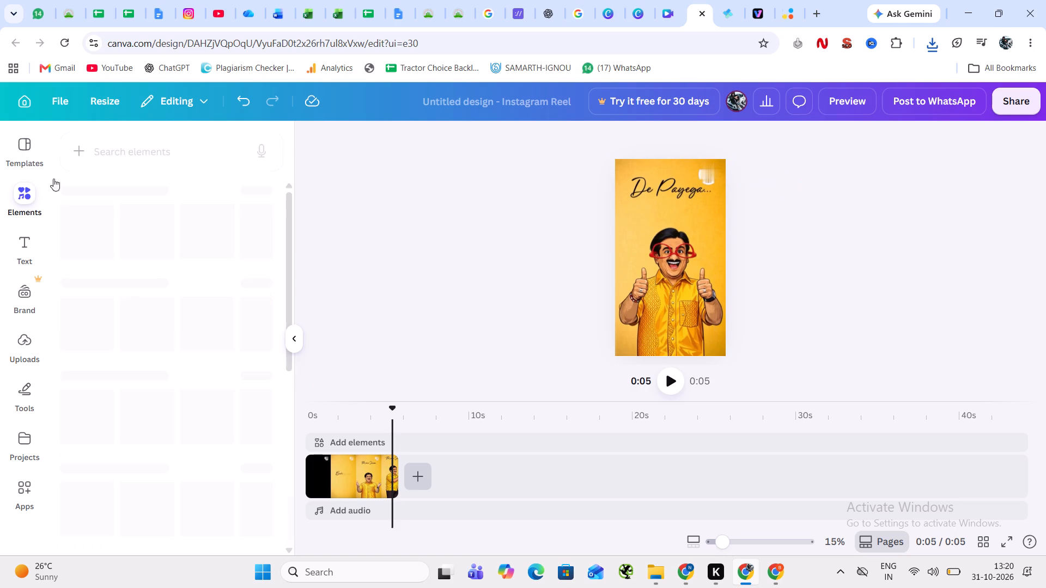
left_click(127, 149)
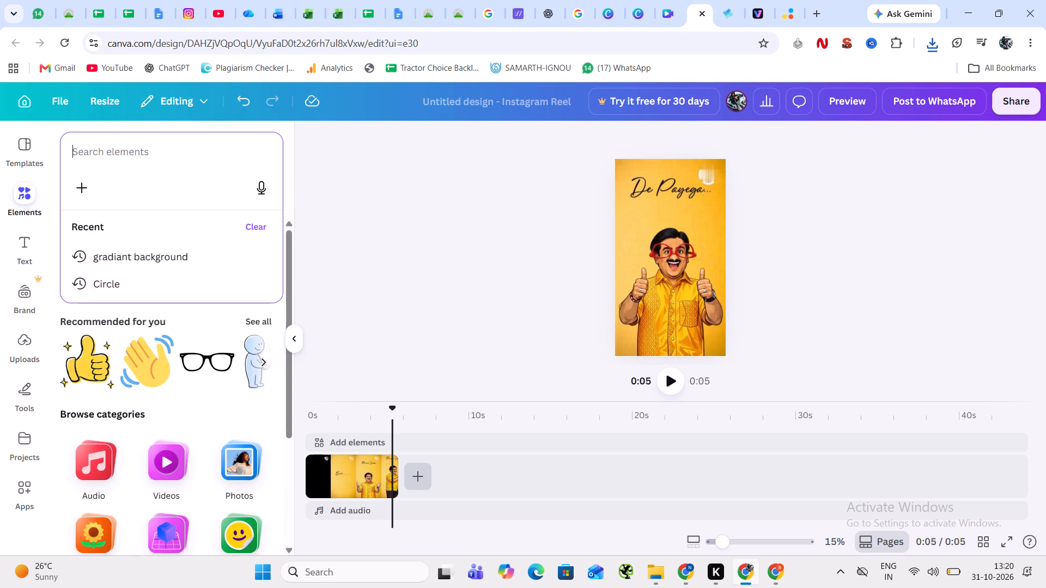
type("grad")
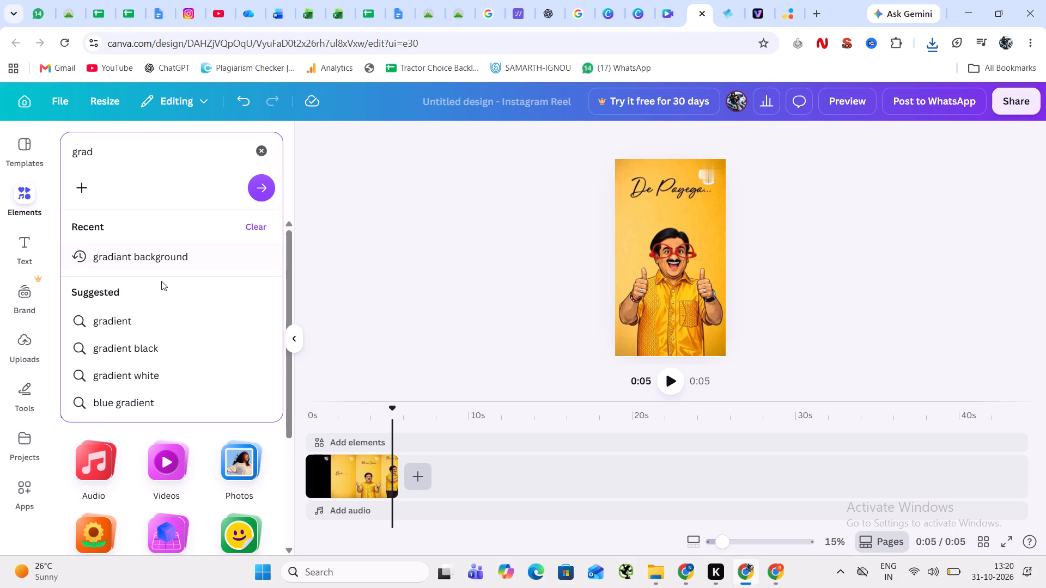
left_click(151, 266)
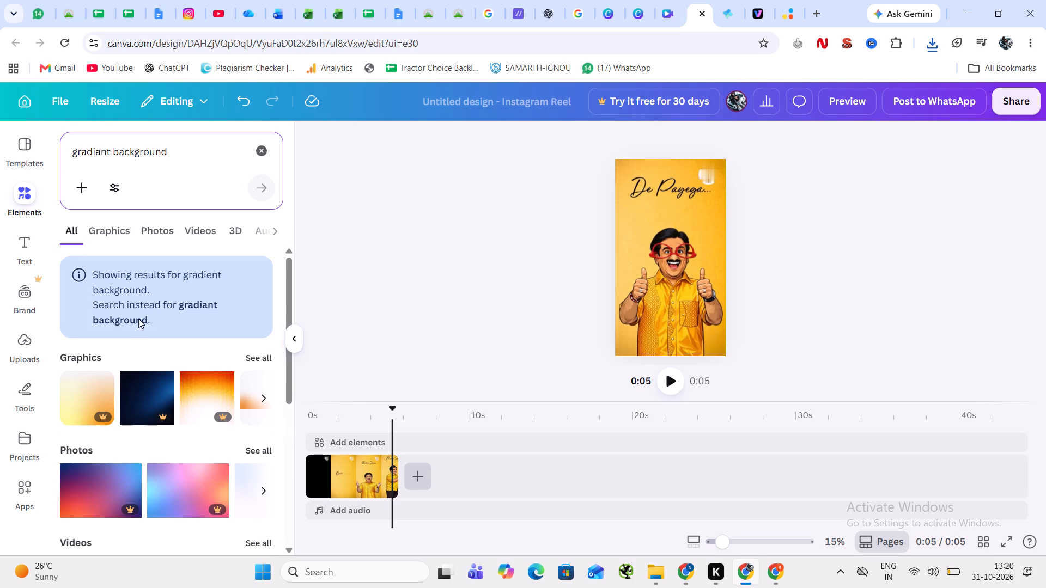
left_click(263, 399)
left_click(263, 399)
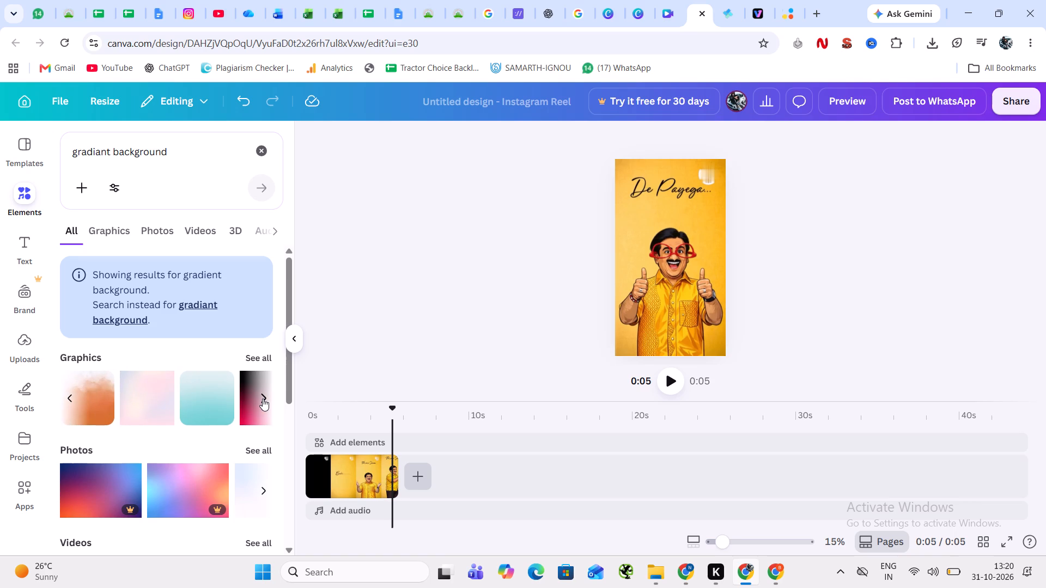
left_click(263, 399)
left_click(263, 399)
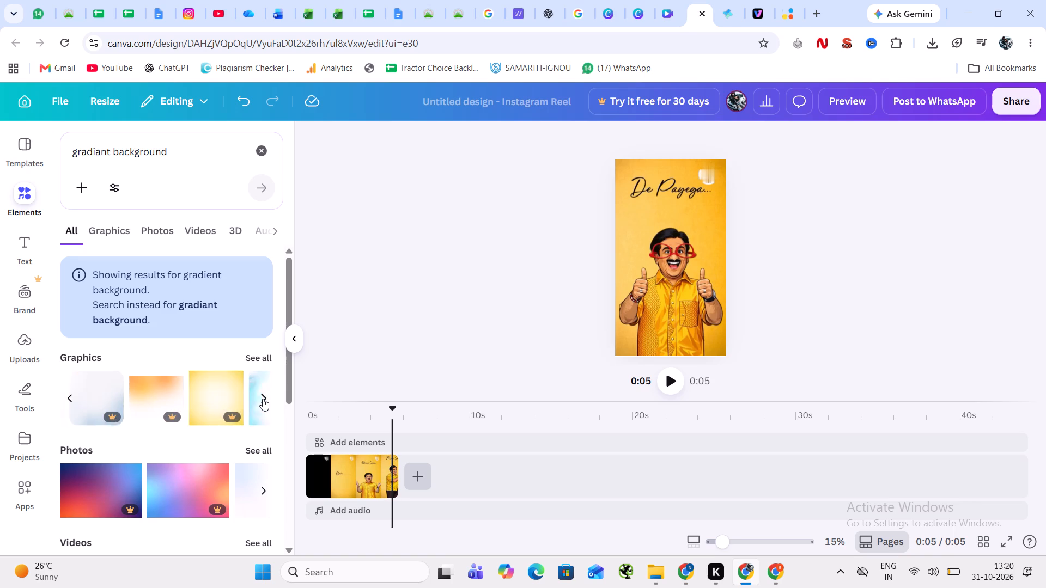
left_click(263, 399)
left_click(76, 401)
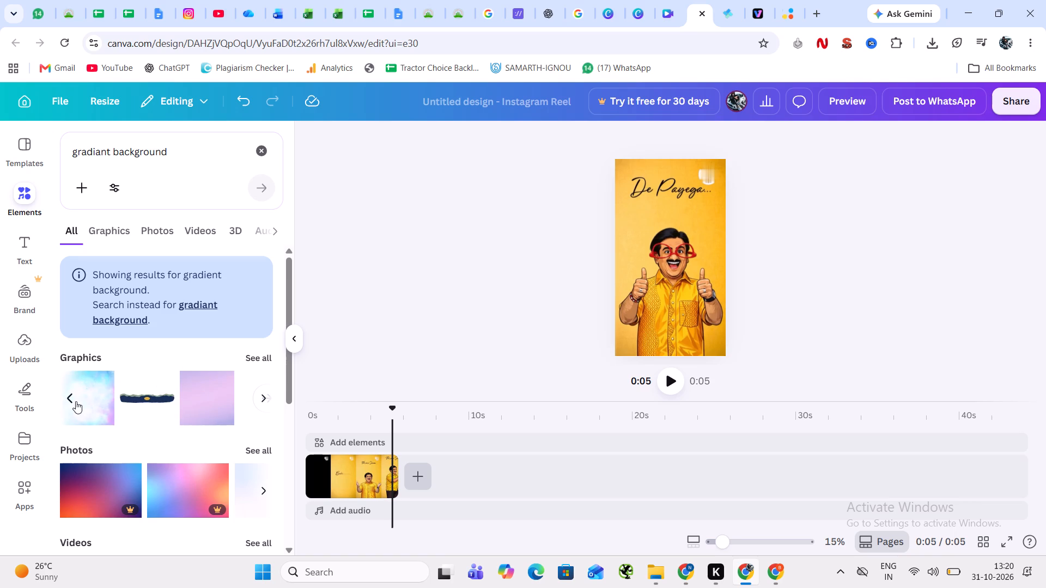
left_click(76, 401)
left_click(93, 398)
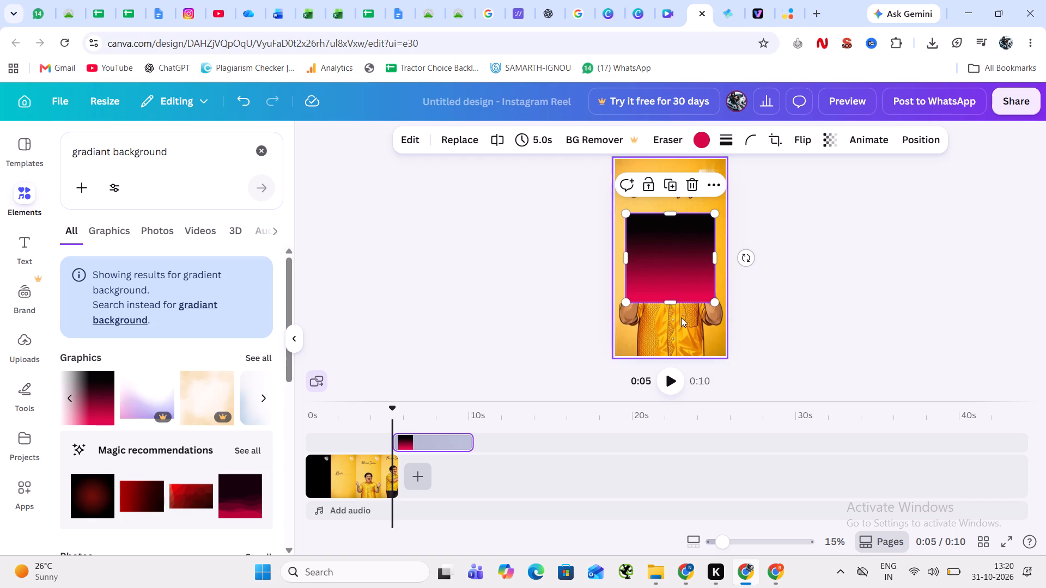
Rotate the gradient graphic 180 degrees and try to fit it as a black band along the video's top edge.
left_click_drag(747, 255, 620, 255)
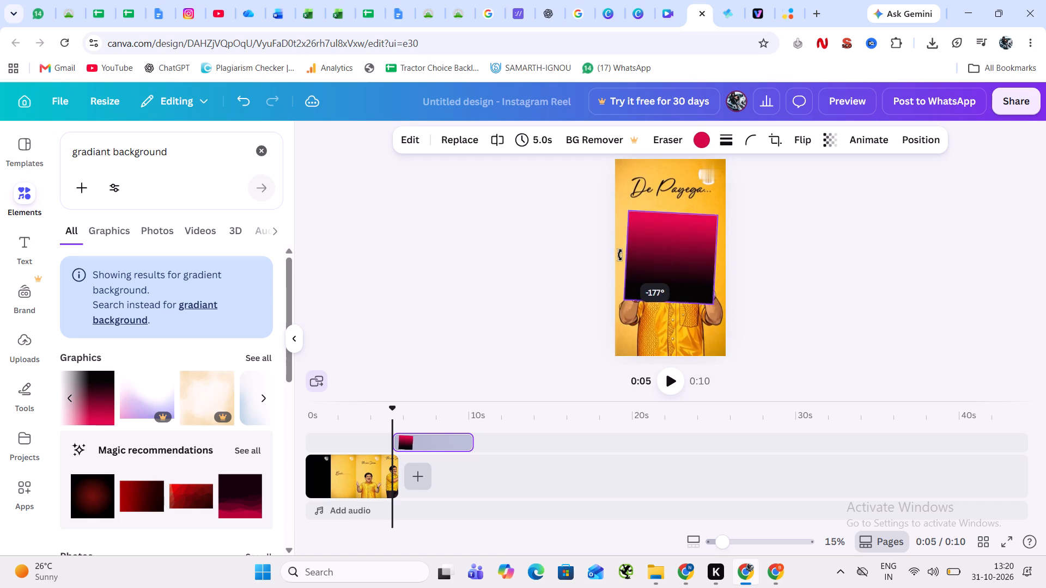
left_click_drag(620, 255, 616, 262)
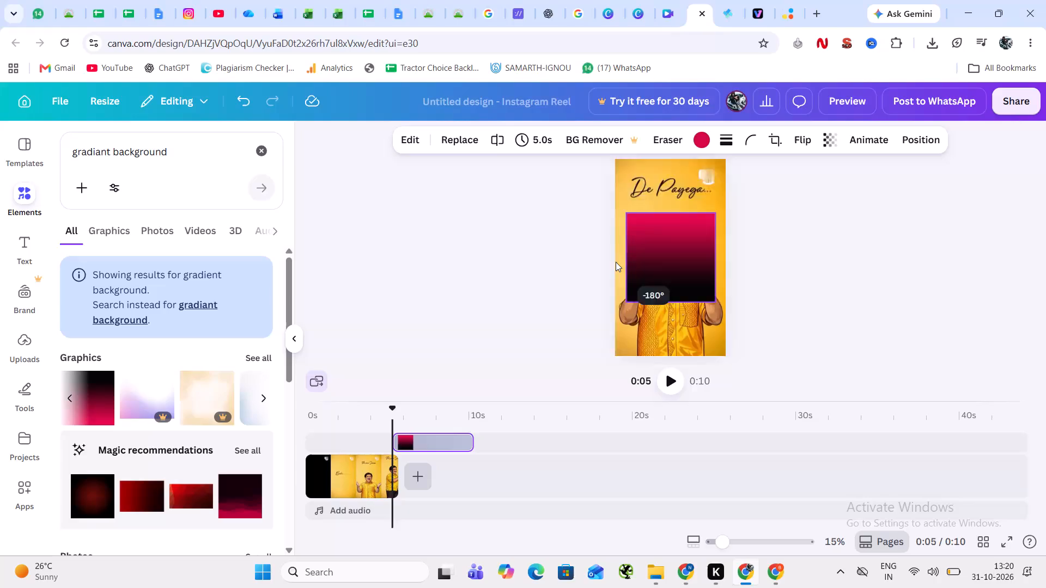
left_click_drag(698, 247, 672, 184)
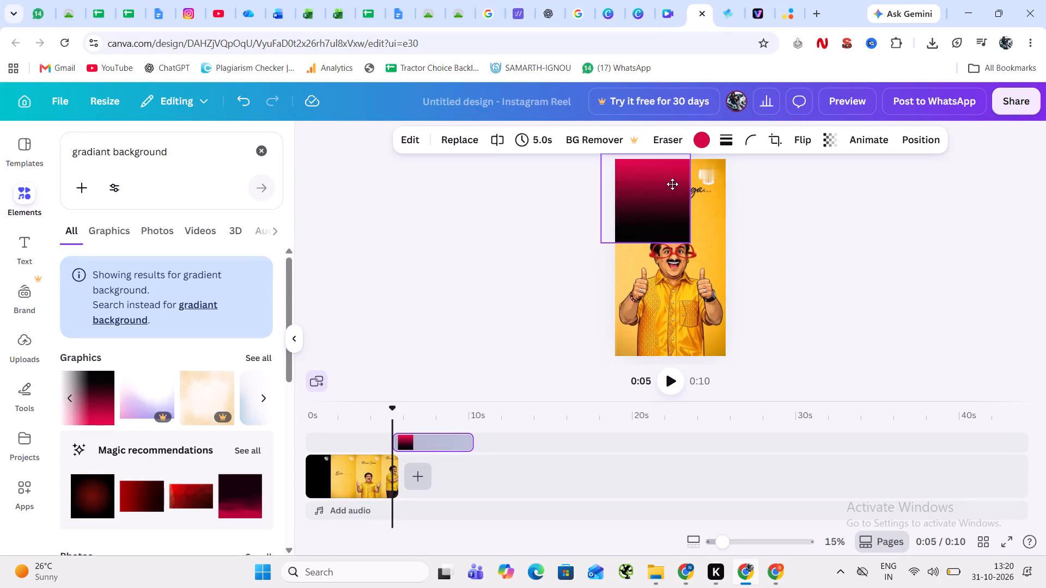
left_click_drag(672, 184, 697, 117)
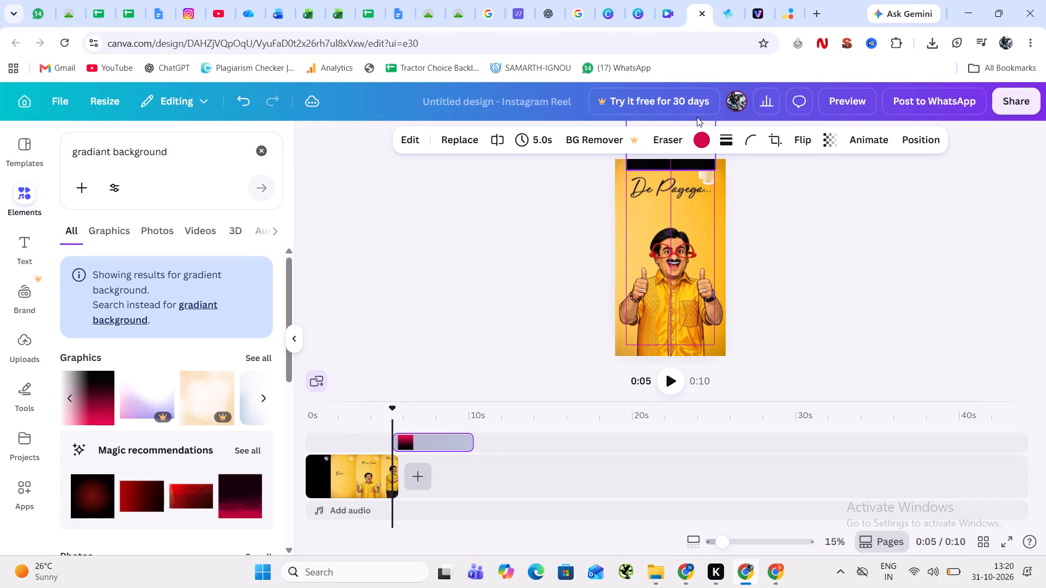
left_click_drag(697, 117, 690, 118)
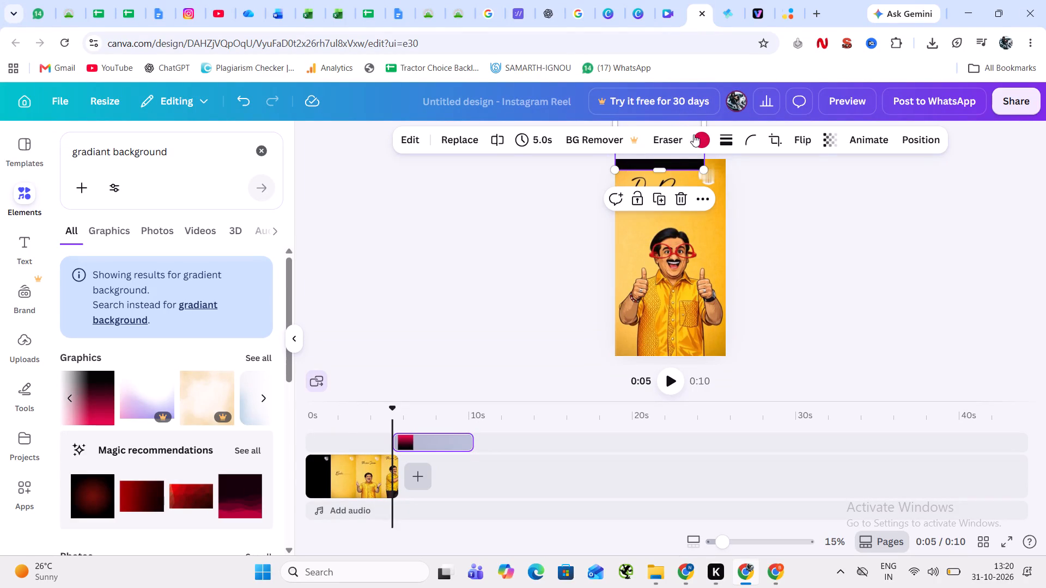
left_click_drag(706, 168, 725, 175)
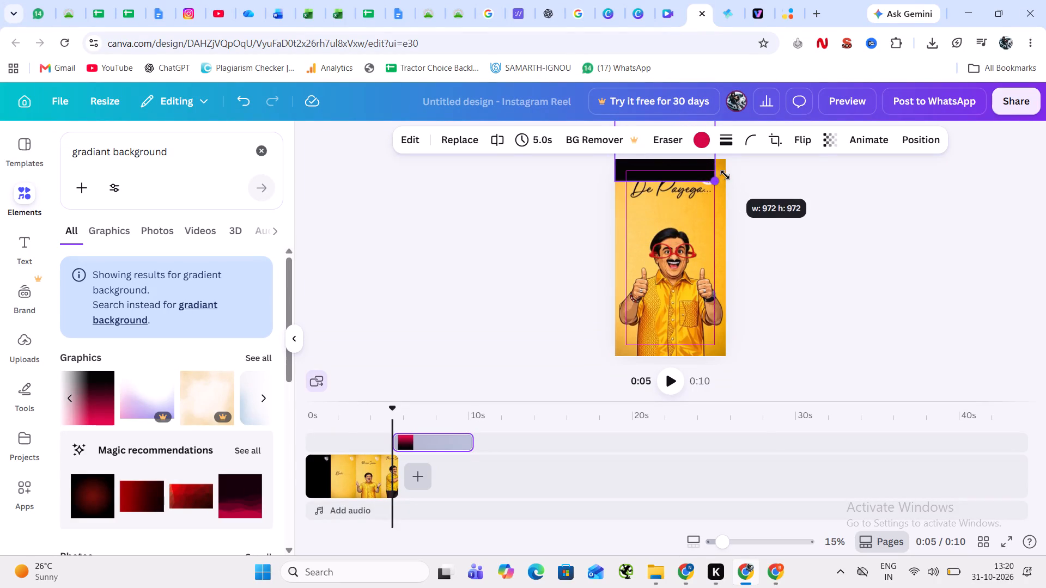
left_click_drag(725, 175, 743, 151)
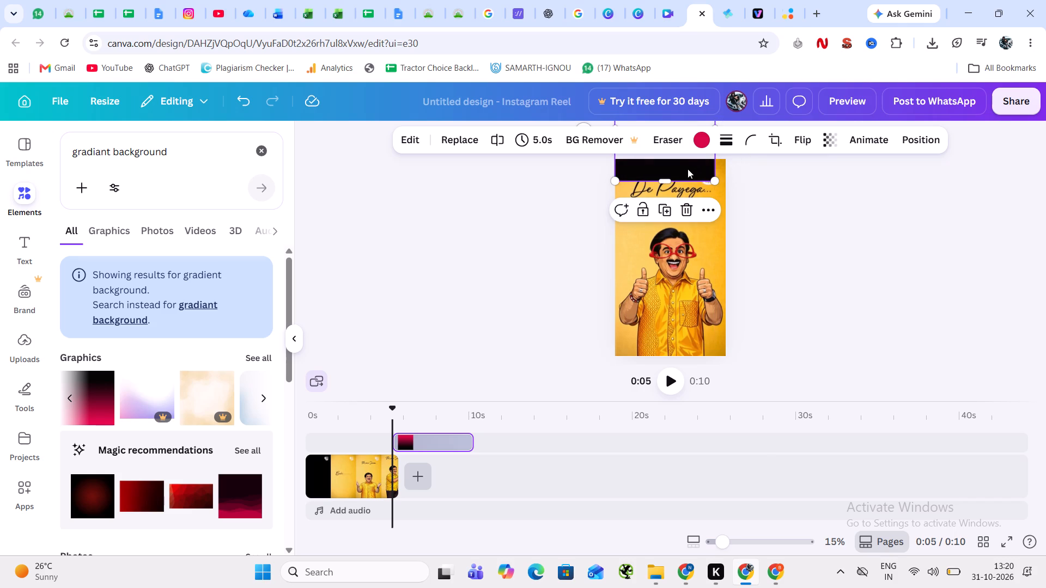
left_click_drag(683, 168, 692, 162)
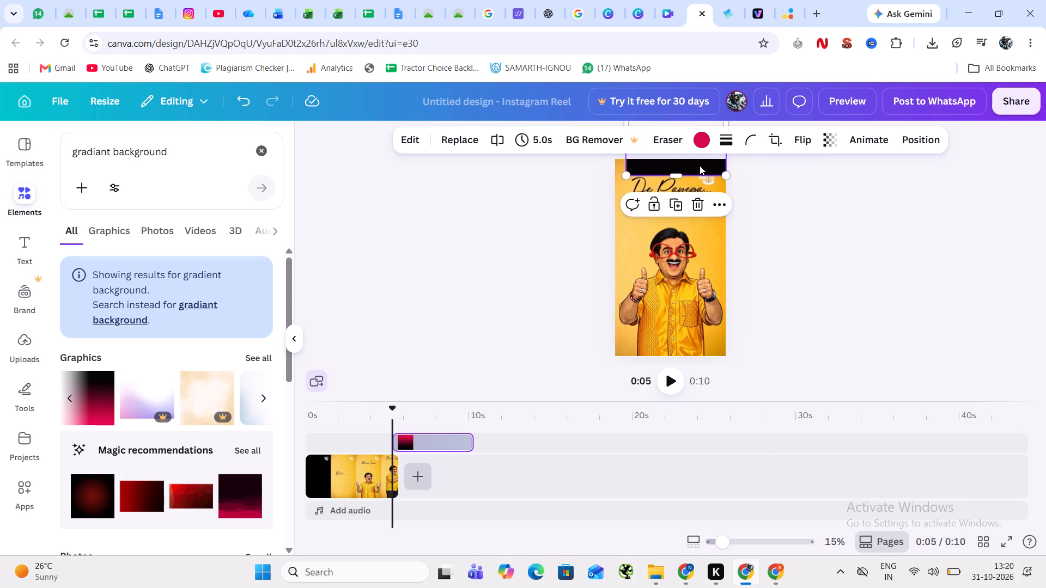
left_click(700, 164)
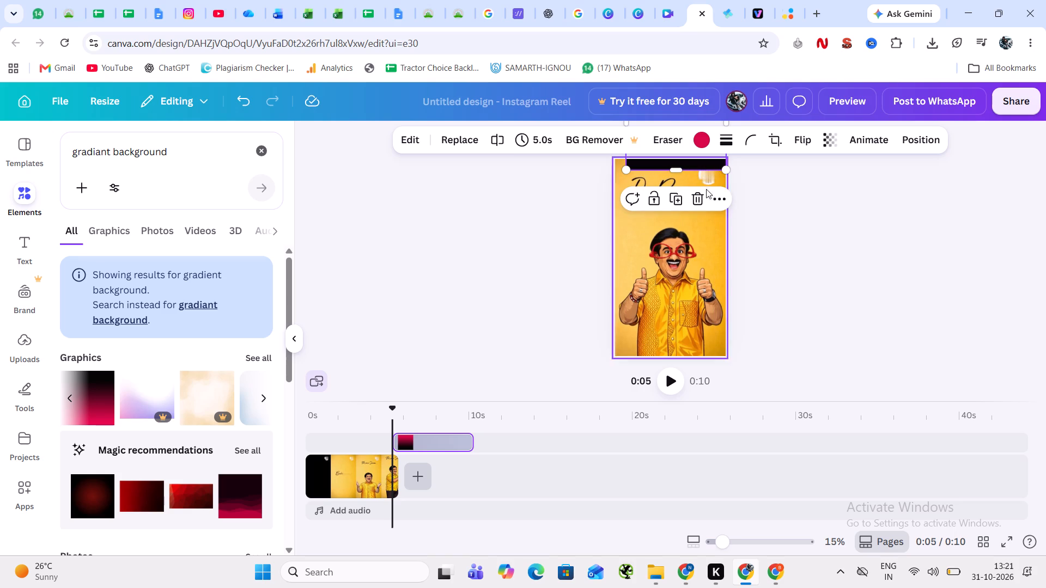
Remove the gradient graphic from the reel.
left_click(701, 198)
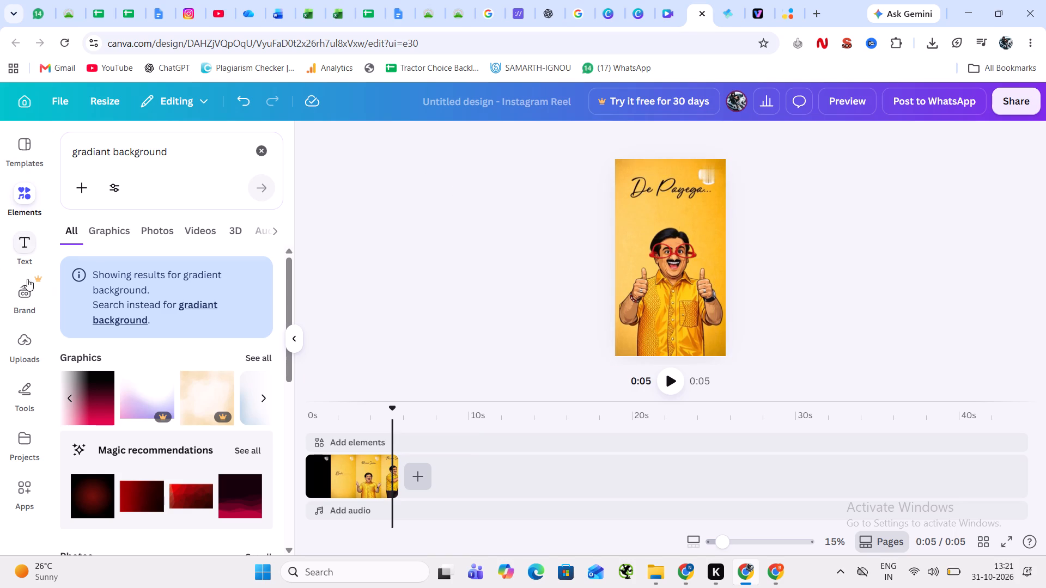
Place the uploaded NV Super Mart logo over the video, starting at the 0:01 mark.
left_click(20, 335)
left_click(84, 256)
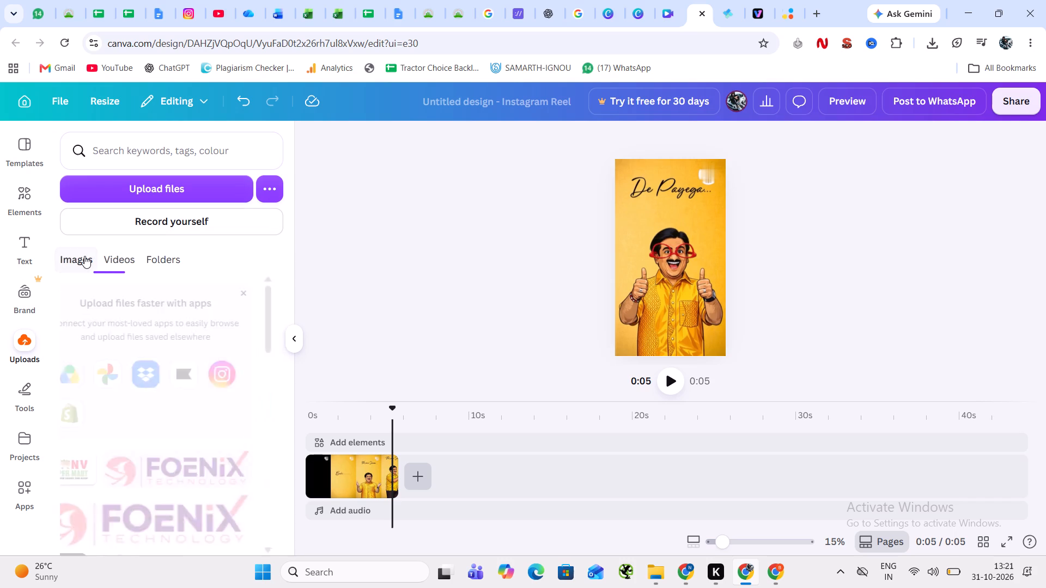
left_click(101, 477)
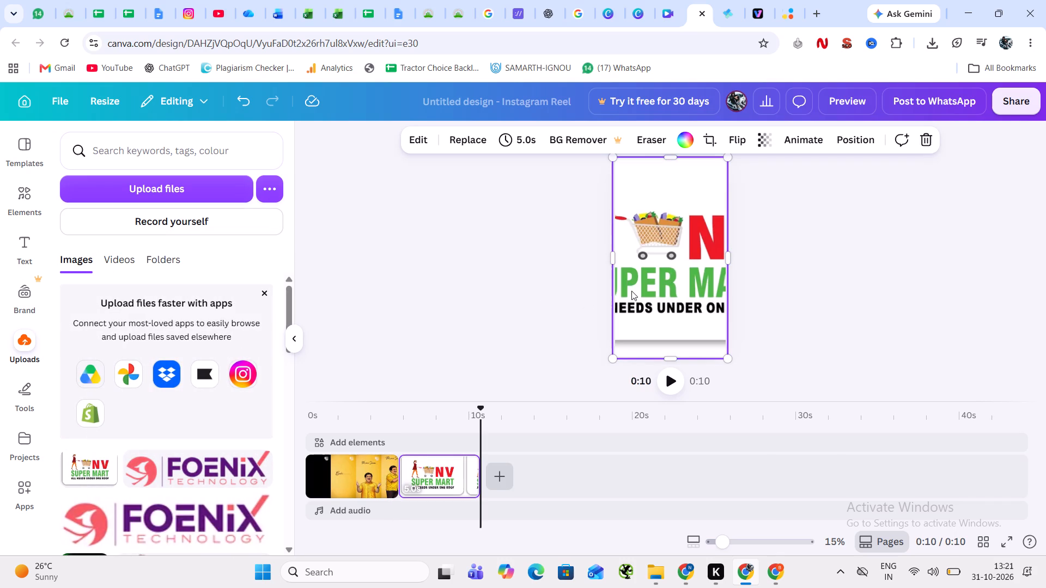
key("Delete")
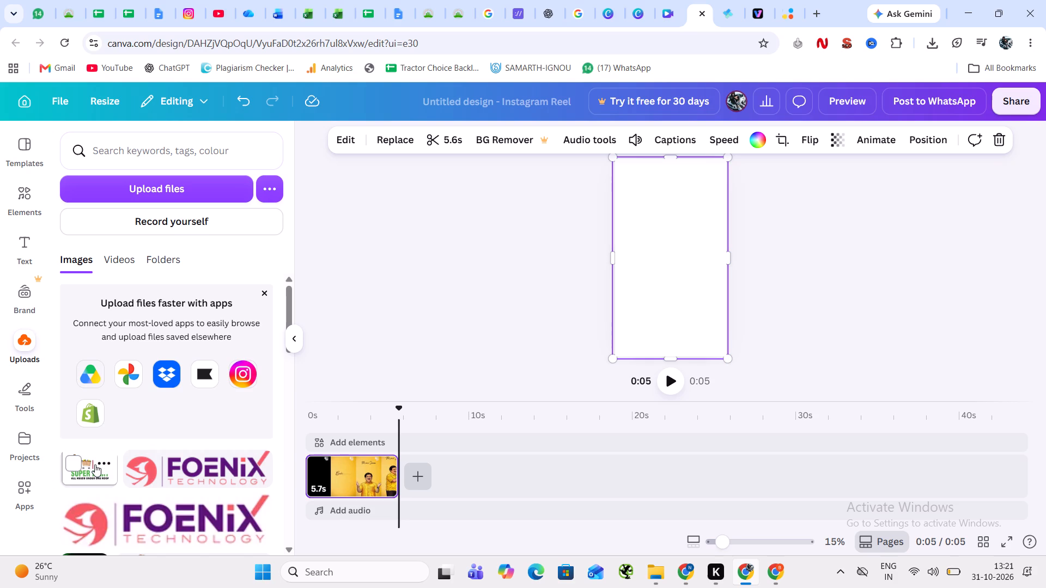
left_click_drag(87, 474, 124, 439)
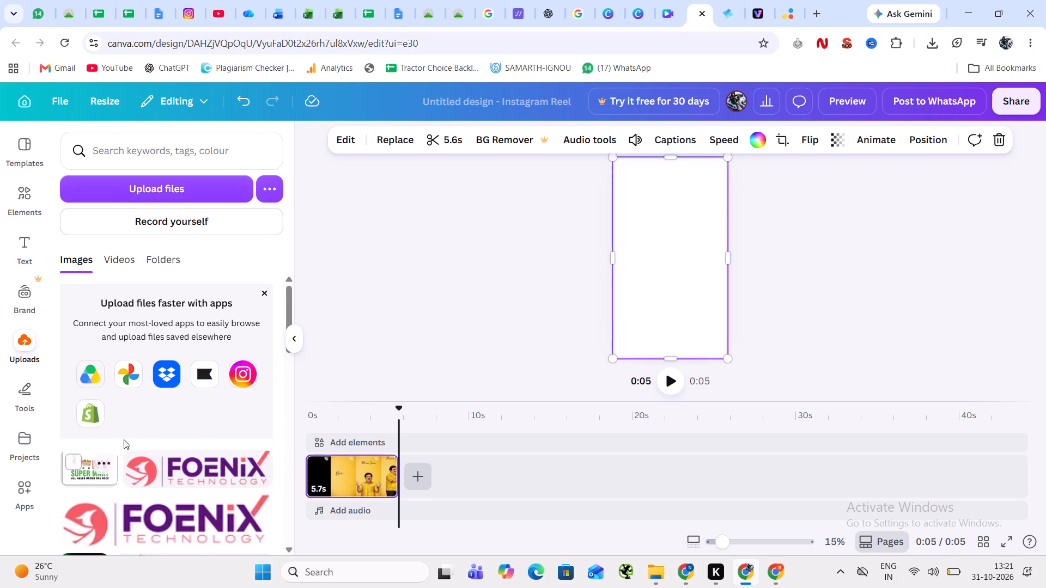
left_click(329, 480)
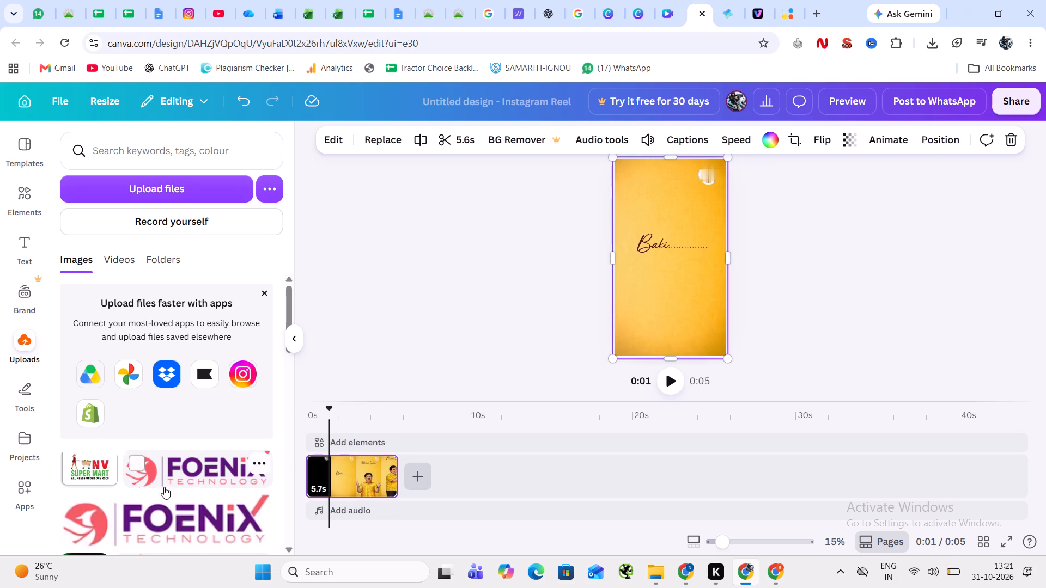
left_click_drag(87, 464, 91, 461)
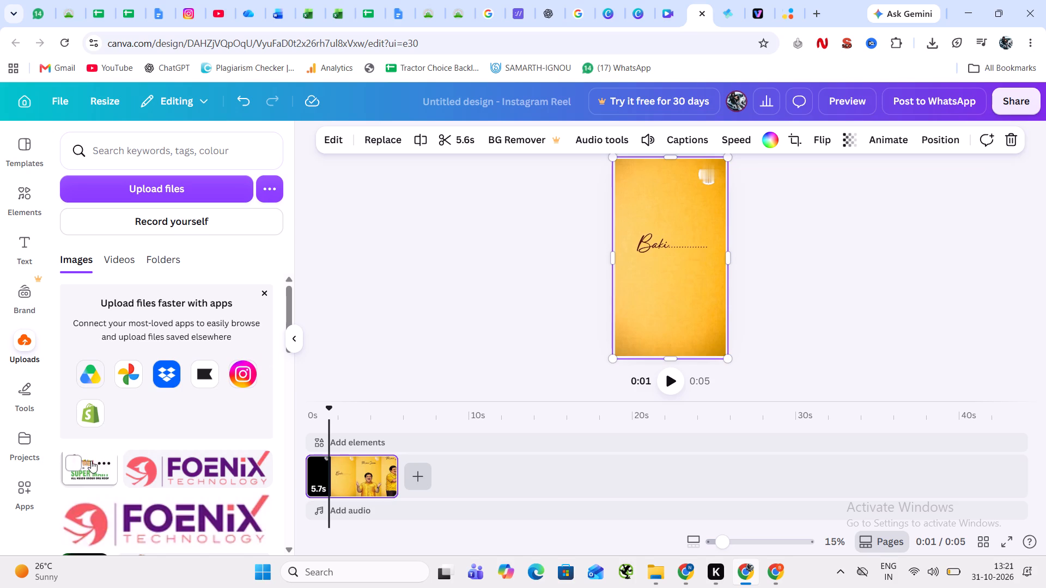
left_click_drag(91, 461, 660, 275)
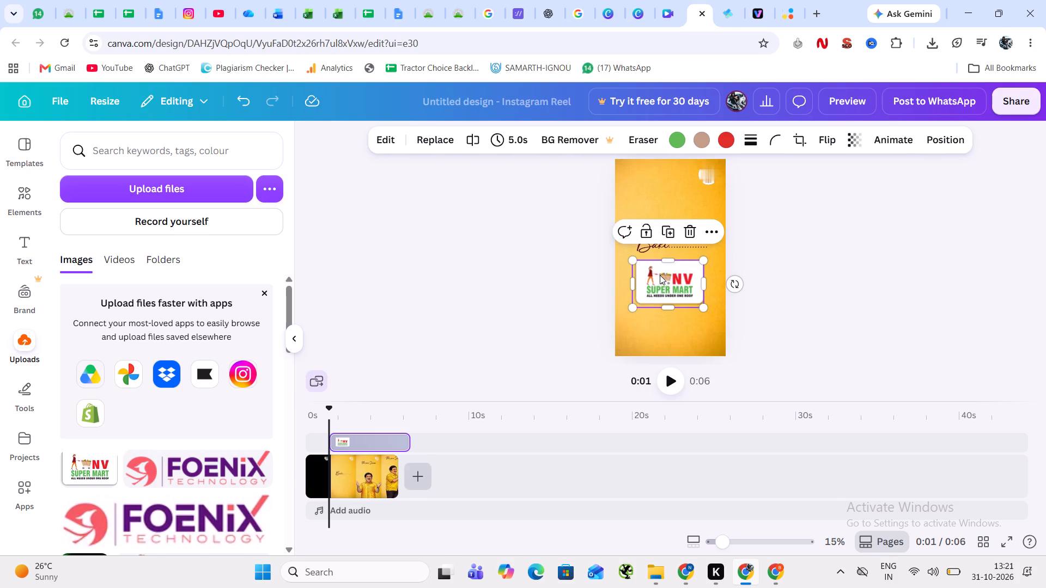
Shrink the NV Super Mart logo to about 226 high and position it over the leftover patch in the video's upper-right corner.
left_click_drag(660, 275, 691, 177)
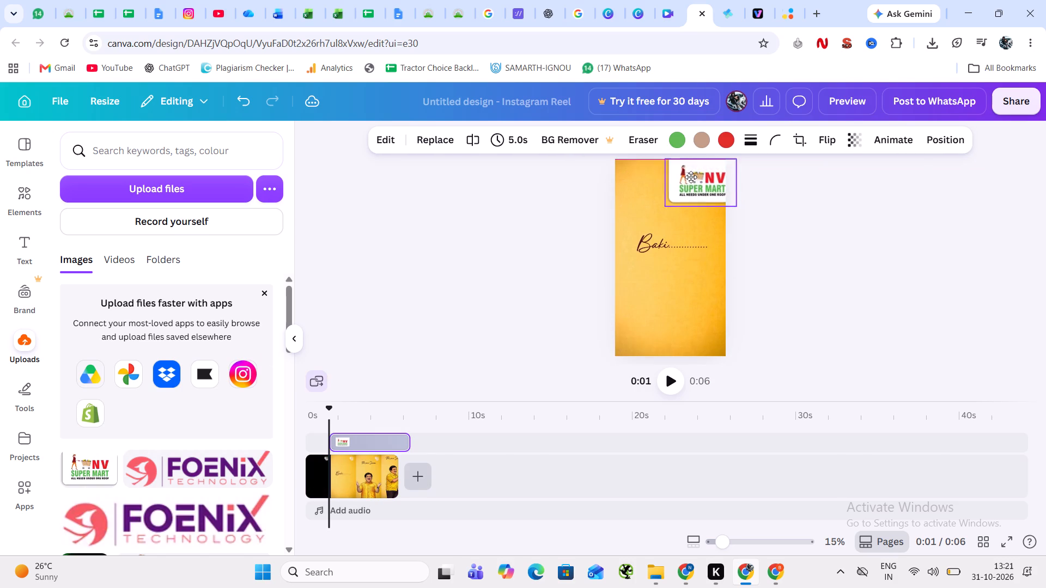
left_click_drag(691, 177, 683, 181)
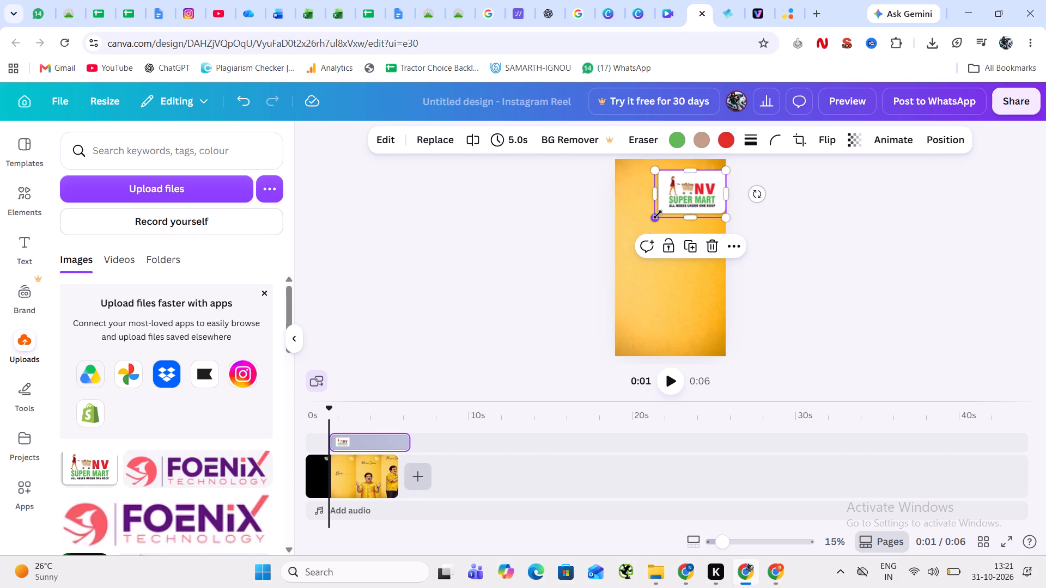
left_click_drag(657, 215, 676, 186)
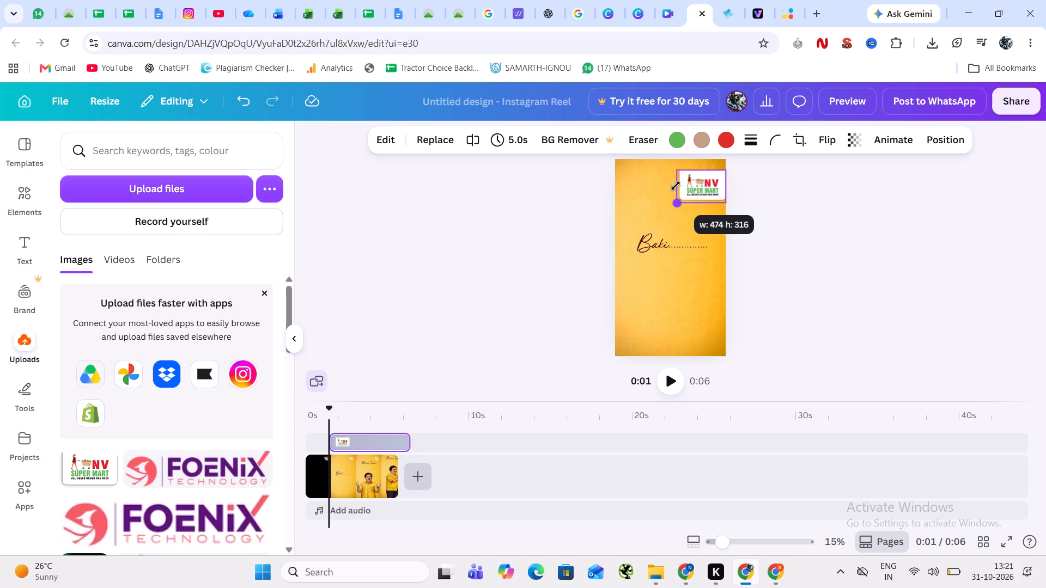
left_click_drag(676, 186, 679, 183)
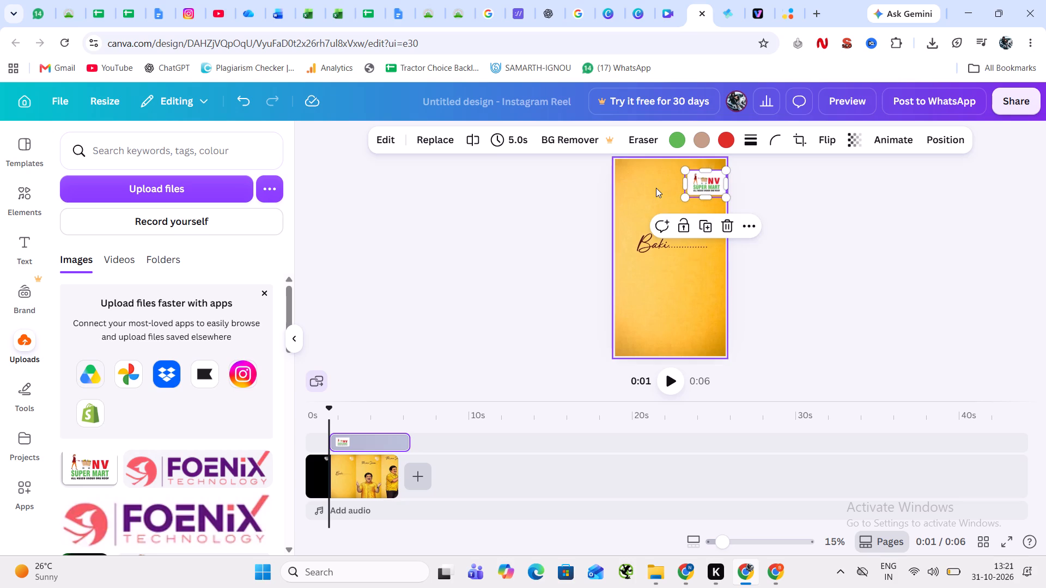
left_click(654, 188)
left_click(700, 177)
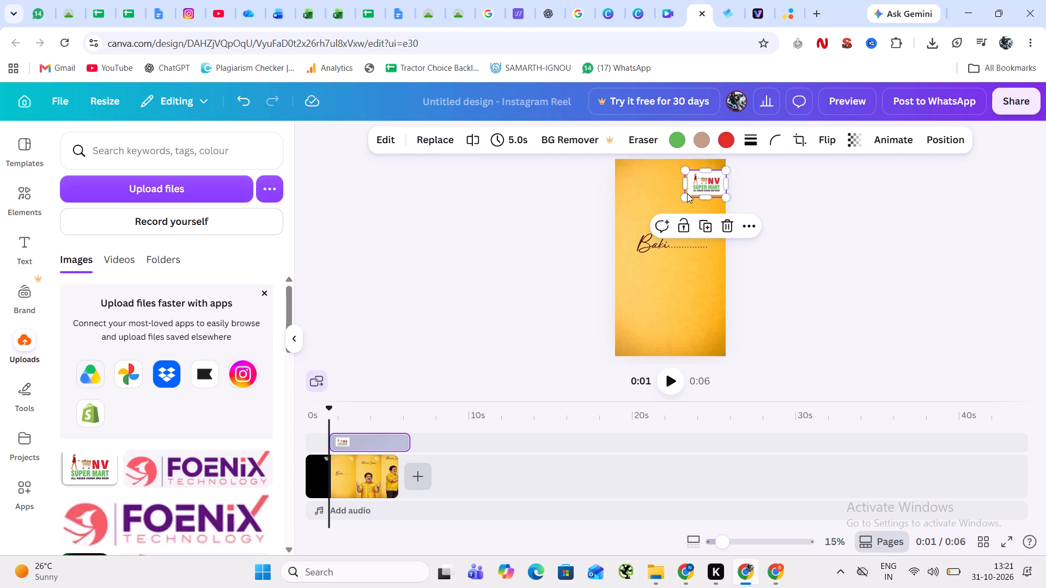
left_click_drag(685, 194, 691, 189)
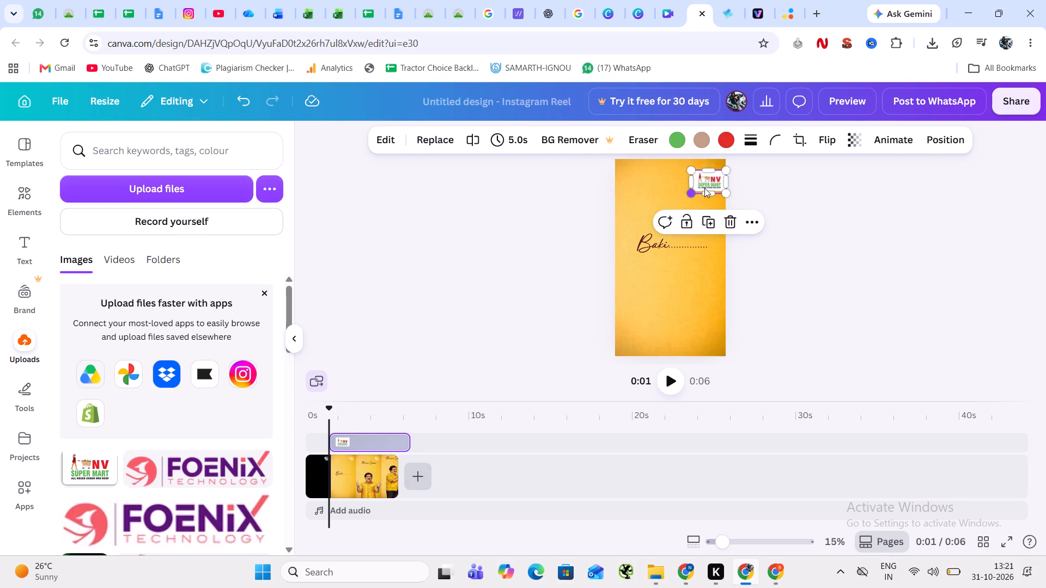
left_click(763, 175)
left_click_drag(700, 184, 690, 183)
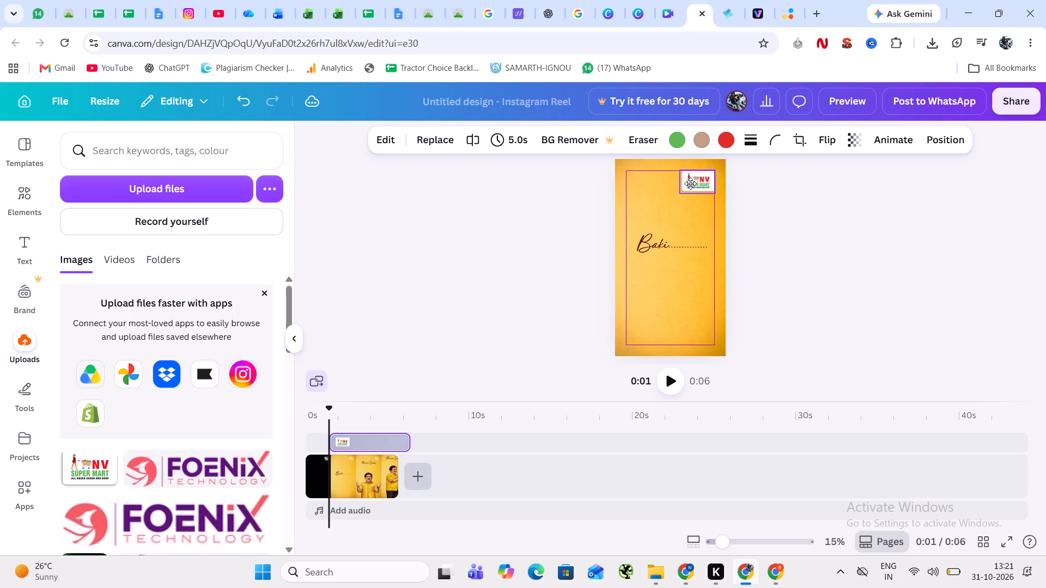
left_click_drag(690, 183, 699, 177)
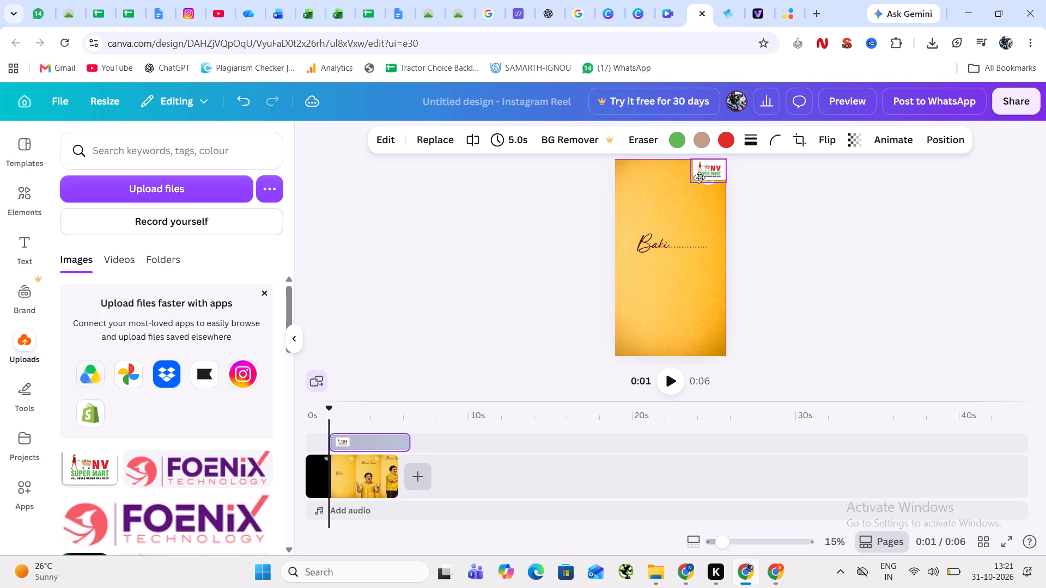
left_click_drag(699, 177, 698, 181)
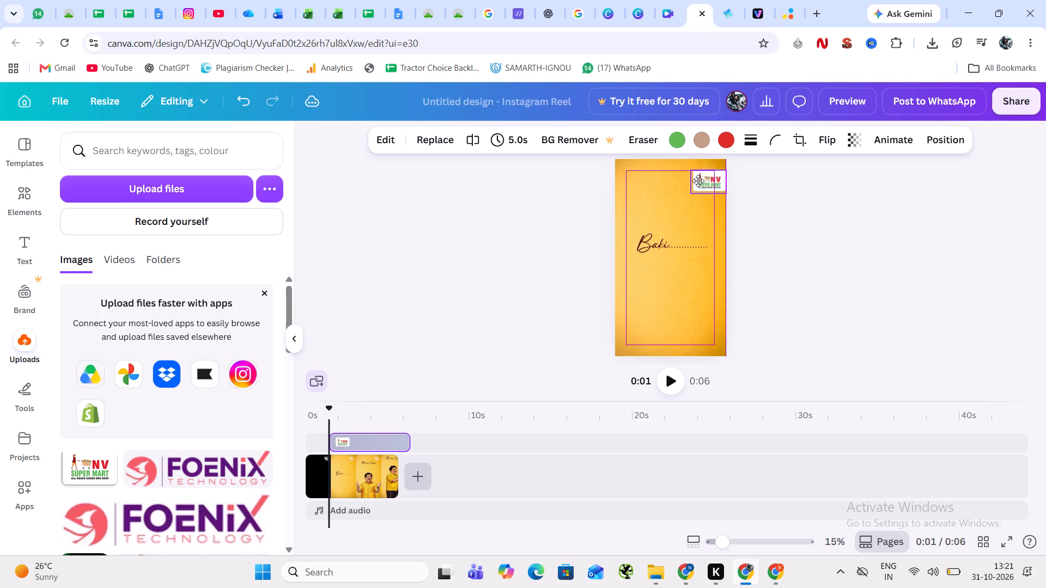
left_click_drag(698, 181, 698, 178)
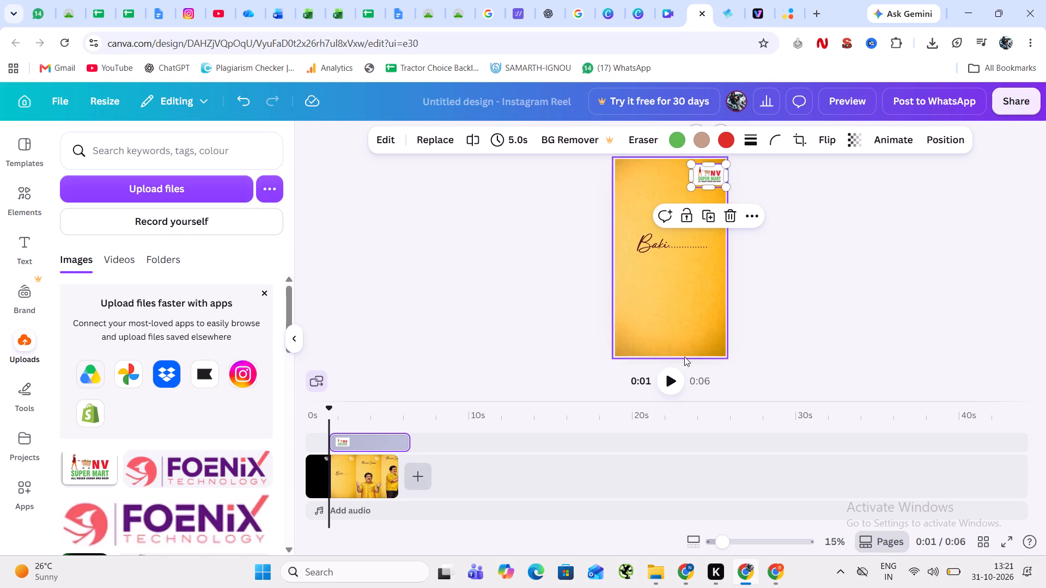
Play and pause the reel to check how the NV Super Mart logo sits against the patch and the captions.
left_click(659, 379)
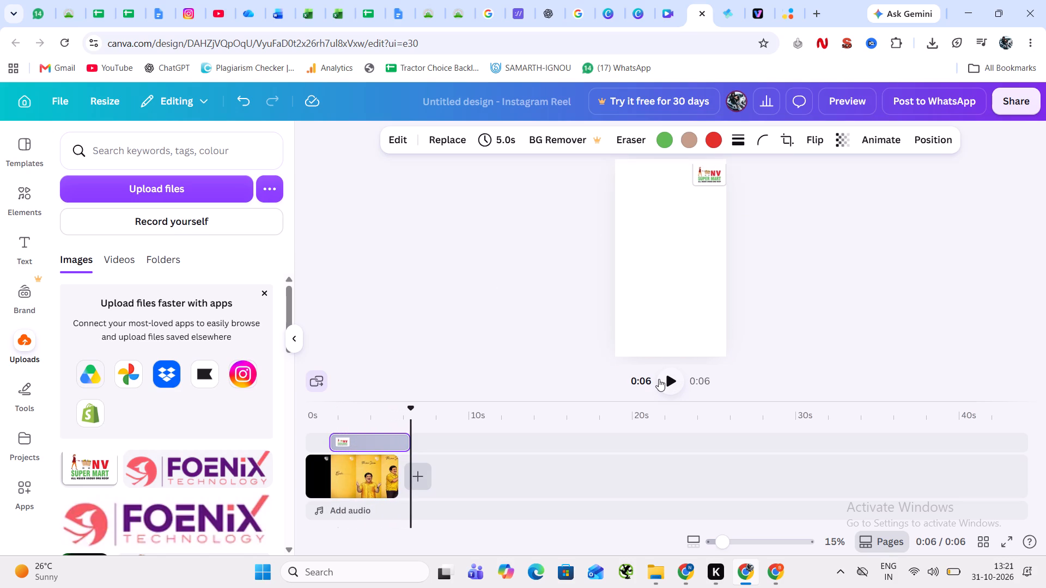
left_click(659, 379)
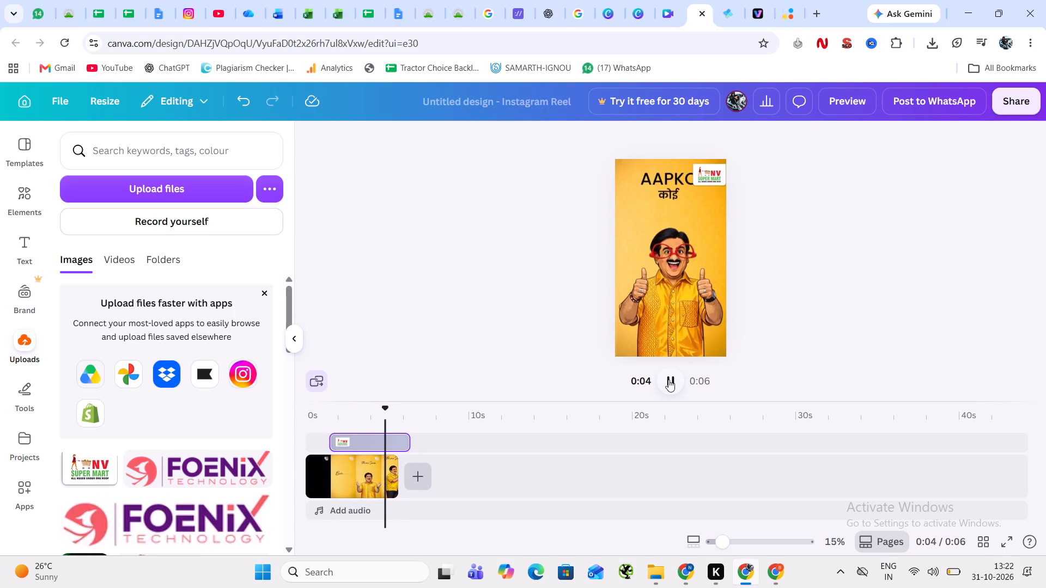
left_click(668, 379)
left_click(667, 380)
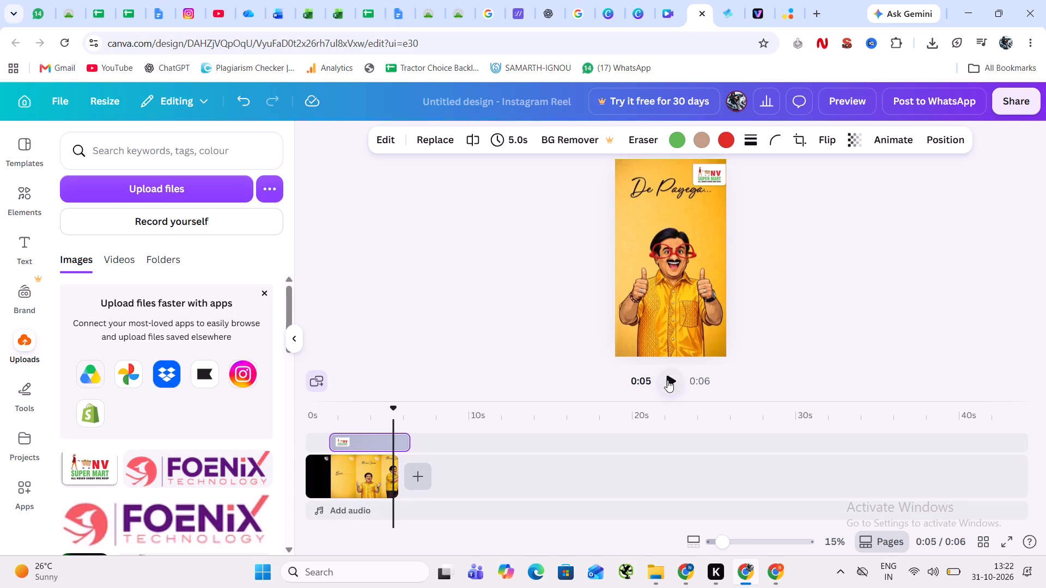
left_click(667, 380)
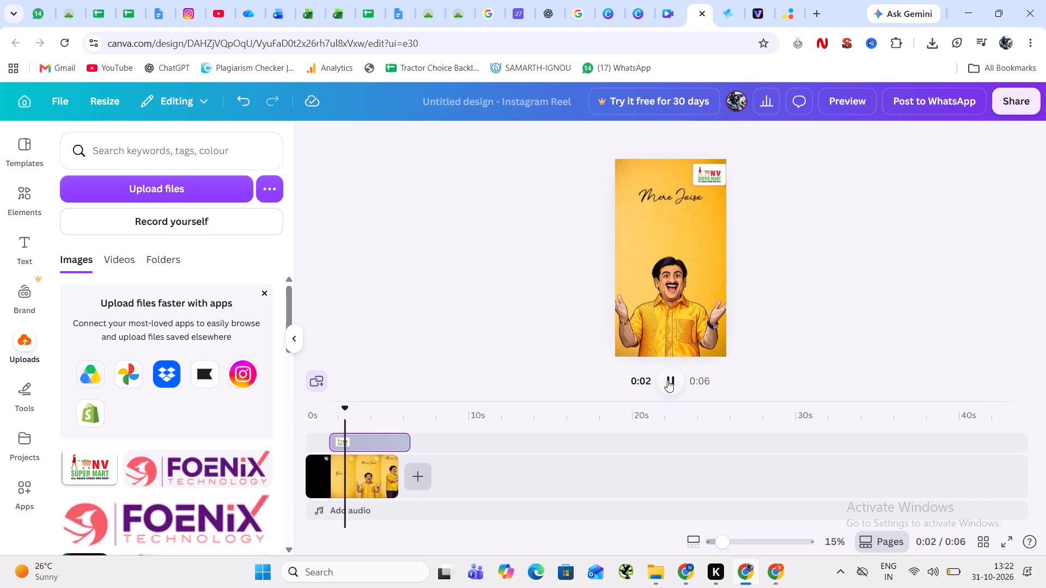
left_click(667, 380)
left_click(667, 380)
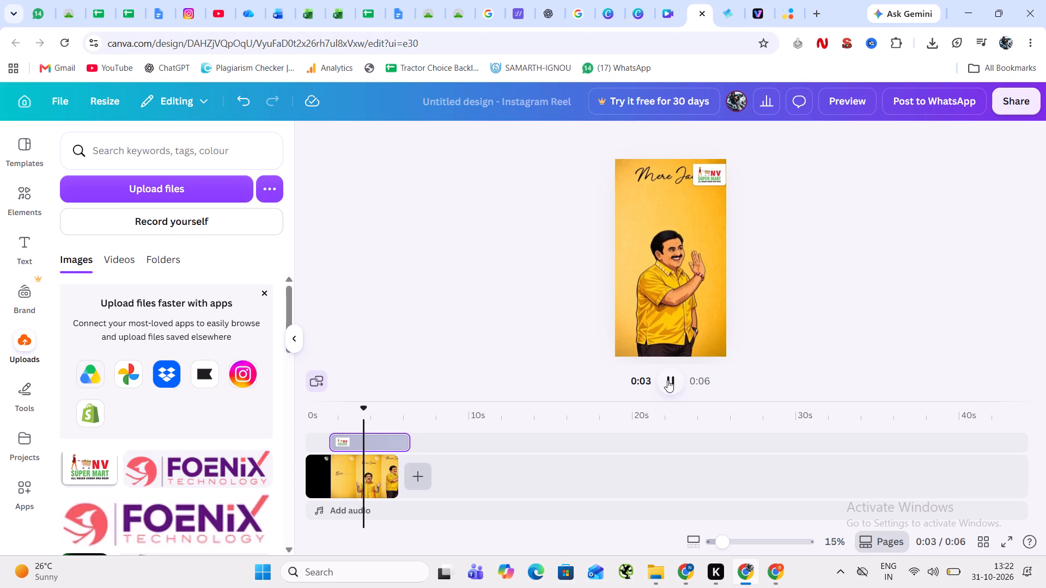
left_click(667, 380)
left_click(667, 380)
left_click(667, 380)
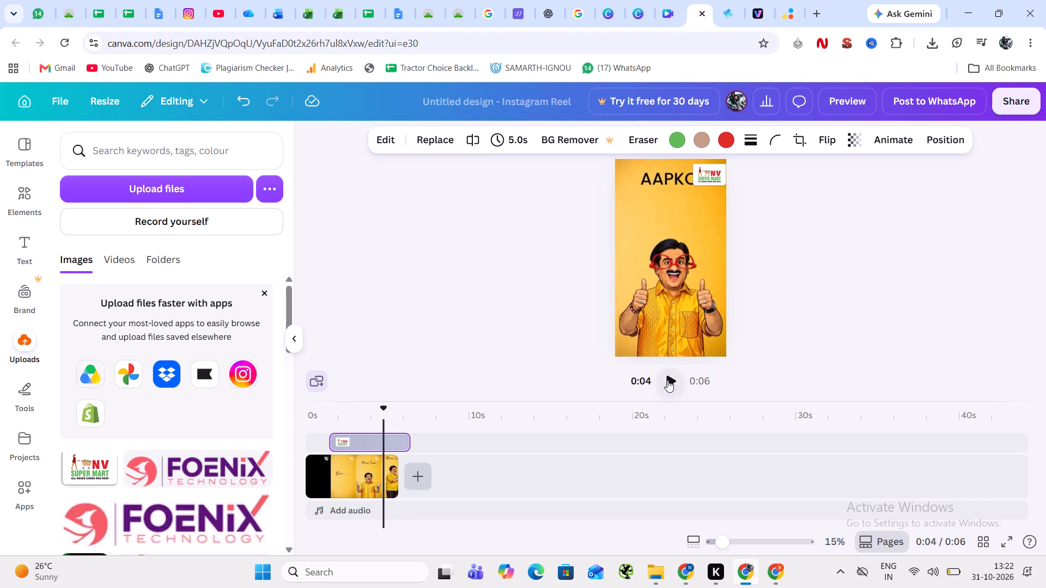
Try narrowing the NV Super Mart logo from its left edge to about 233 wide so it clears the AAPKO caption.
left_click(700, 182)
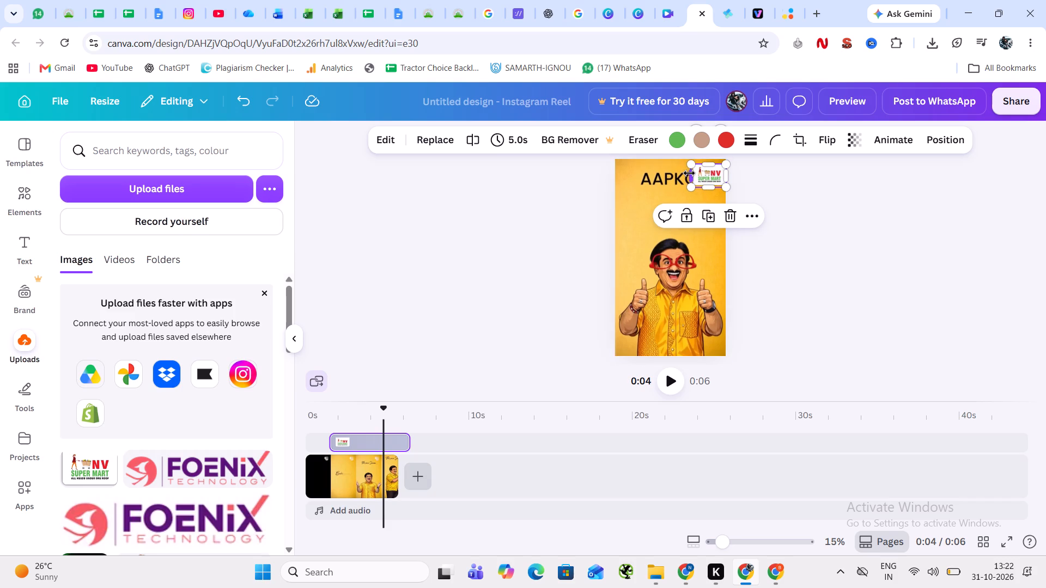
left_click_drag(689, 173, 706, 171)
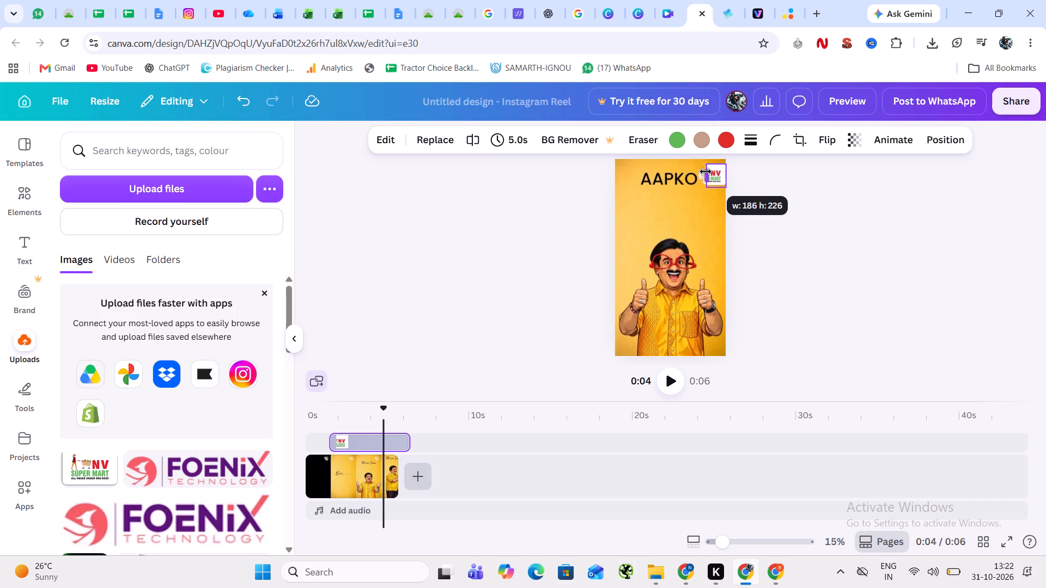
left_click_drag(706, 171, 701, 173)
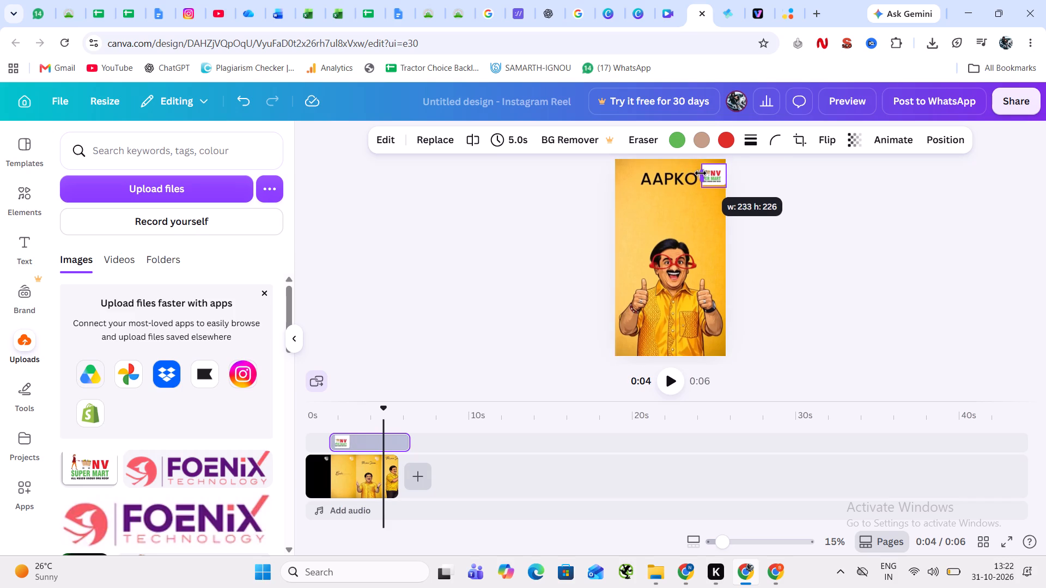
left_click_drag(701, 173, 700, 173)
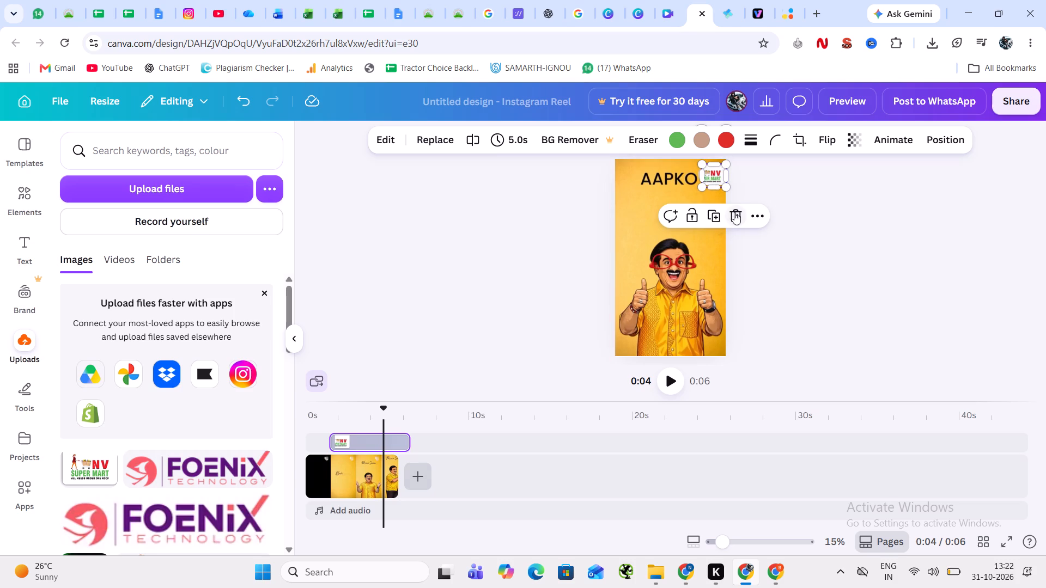
Replace the narrowed logo with a fresh copy of the uploaded NV Super Mart logo, shrunk and placed over the patch in the video's upper-right corner.
left_click(734, 212)
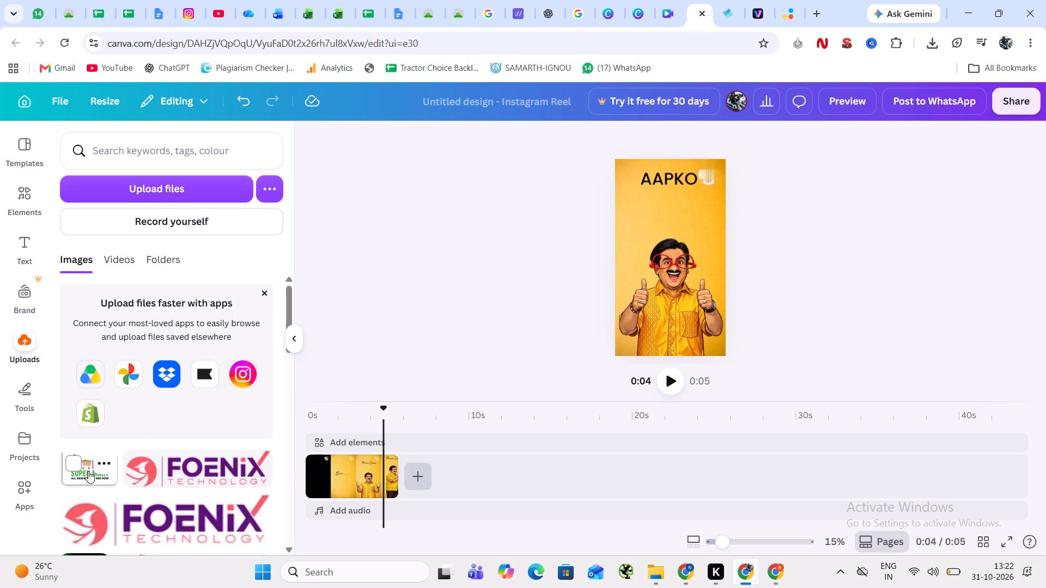
left_click_drag(88, 471, 666, 230)
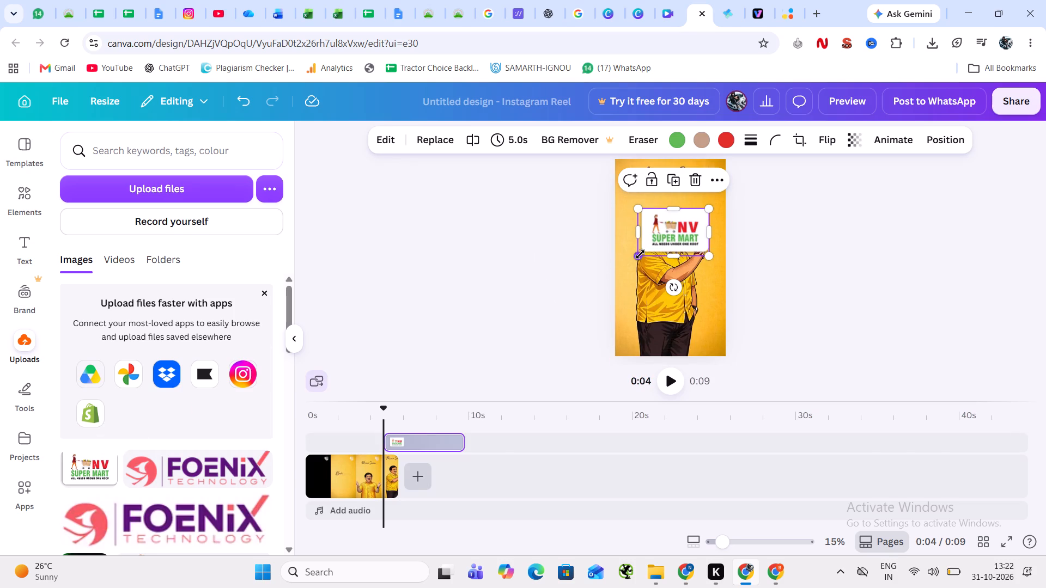
left_click_drag(640, 254, 671, 234)
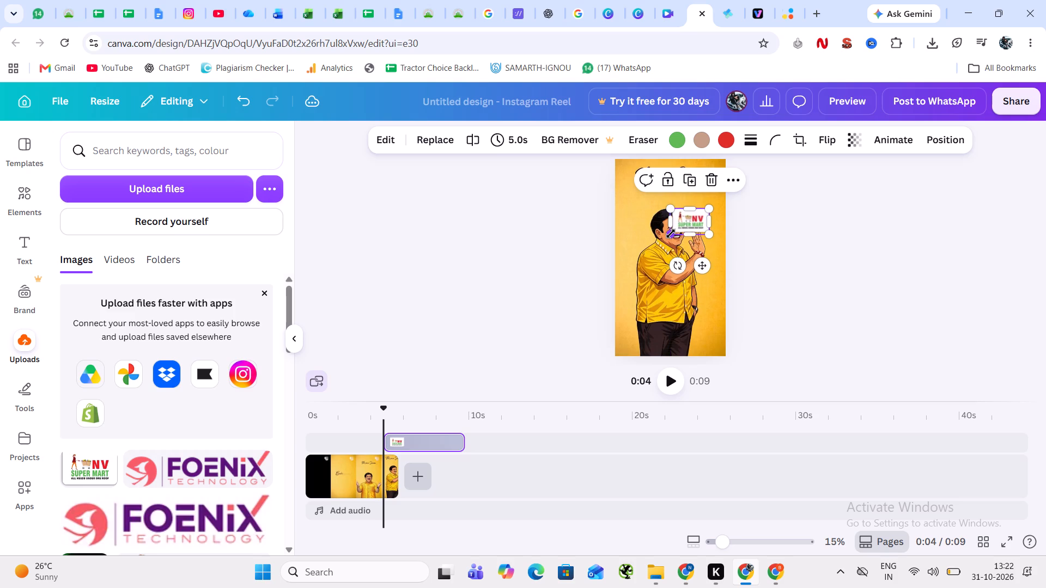
left_click_drag(688, 225, 701, 192)
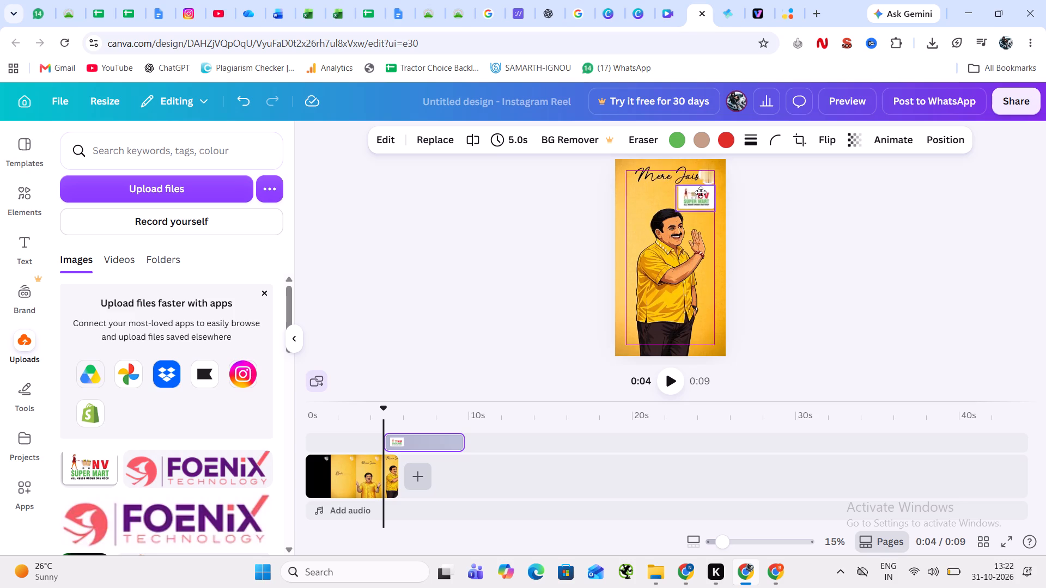
left_click_drag(701, 192, 703, 181)
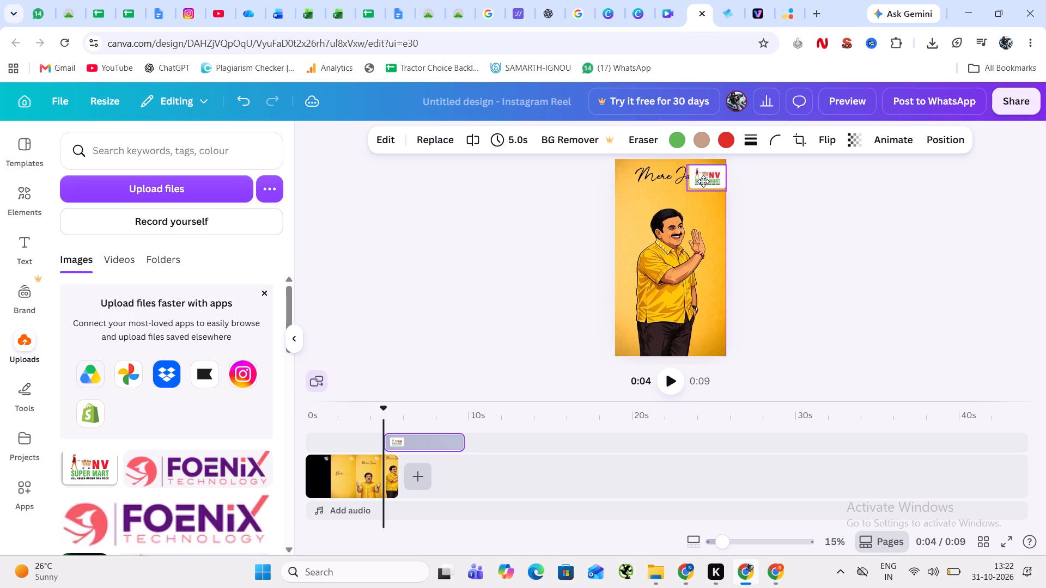
left_click_drag(703, 181, 705, 180)
left_click_drag(705, 180, 706, 181)
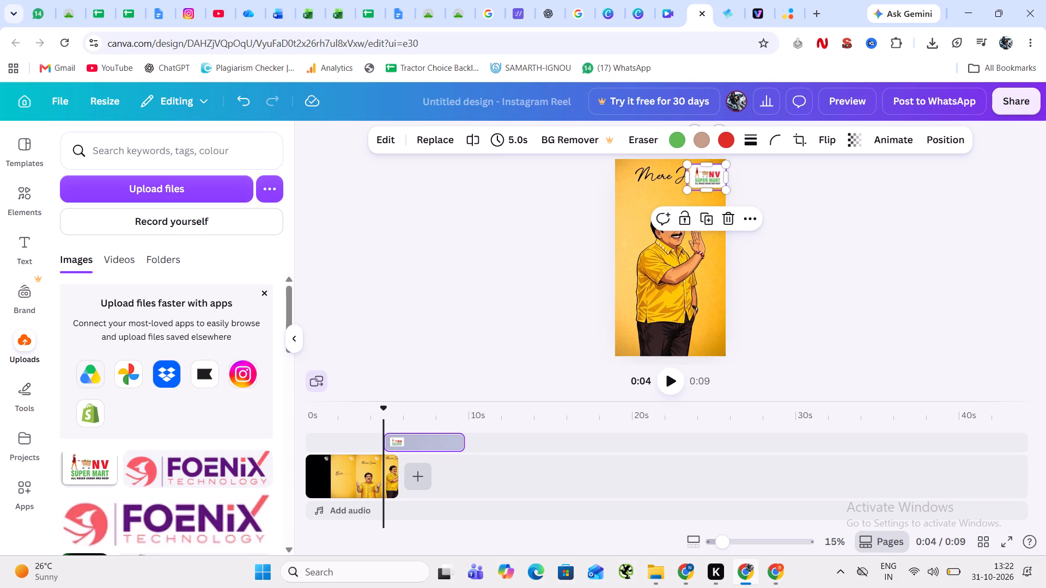
At about 5 s, shrink the logo to about 268 wide to clear the AAPKO caption and extend its lower edge over the patch.
left_click_drag(382, 410, 389, 412)
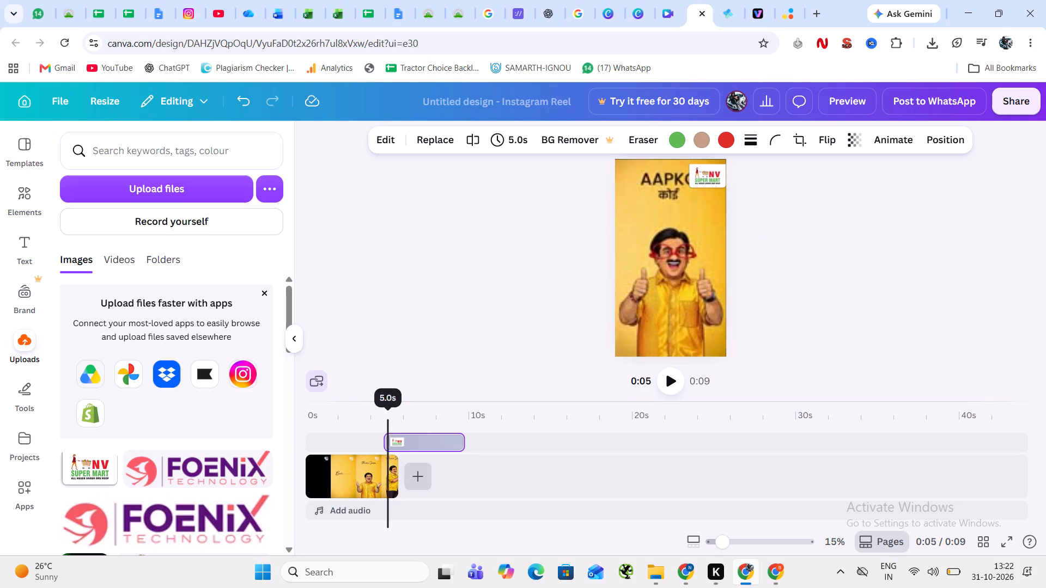
left_click_drag(389, 412, 389, 415)
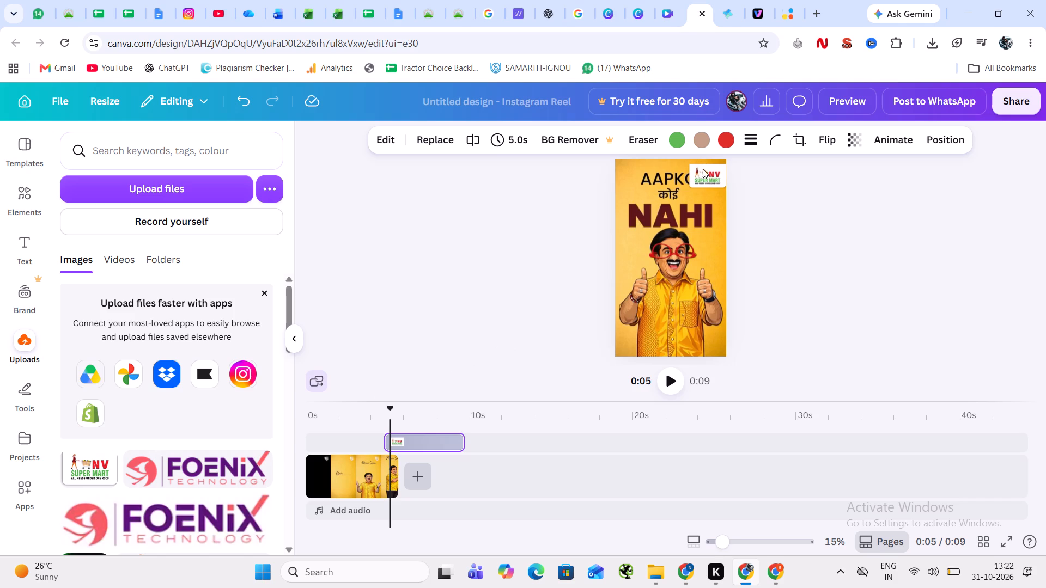
left_click(702, 171)
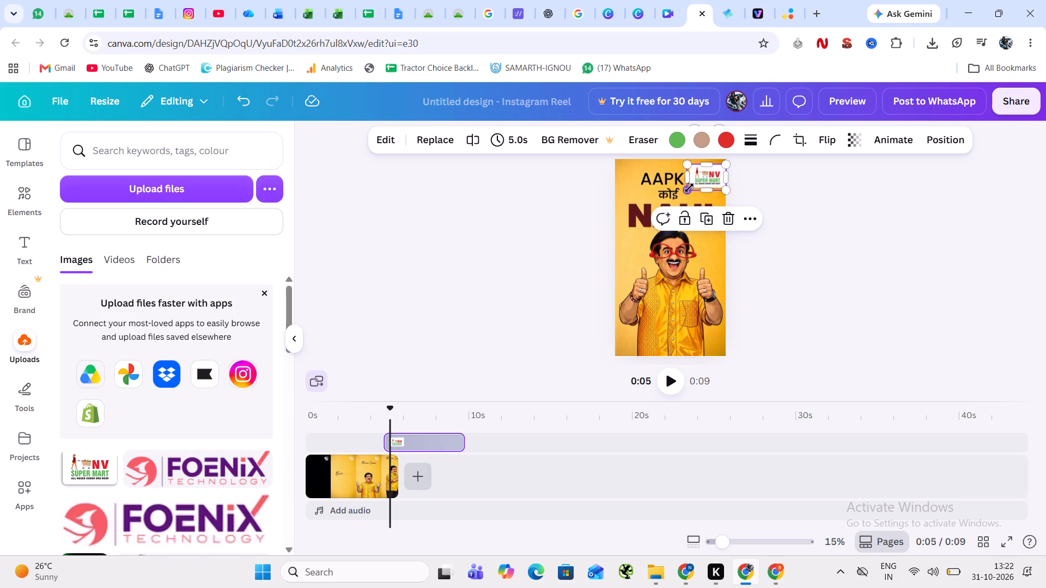
left_click_drag(689, 188, 704, 185)
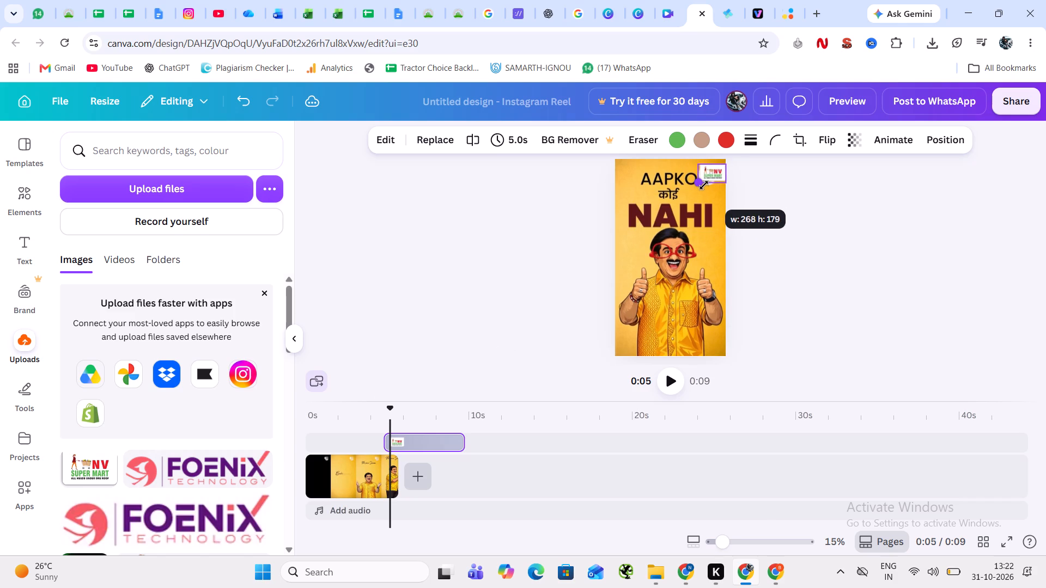
left_click_drag(704, 185, 703, 182)
left_click(764, 179)
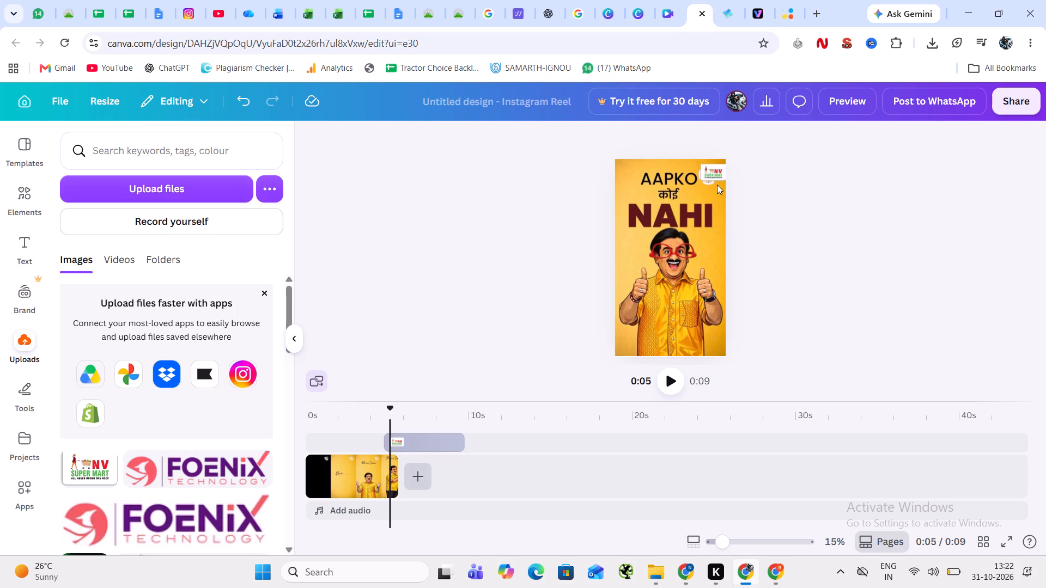
left_click(710, 177)
left_click(710, 182)
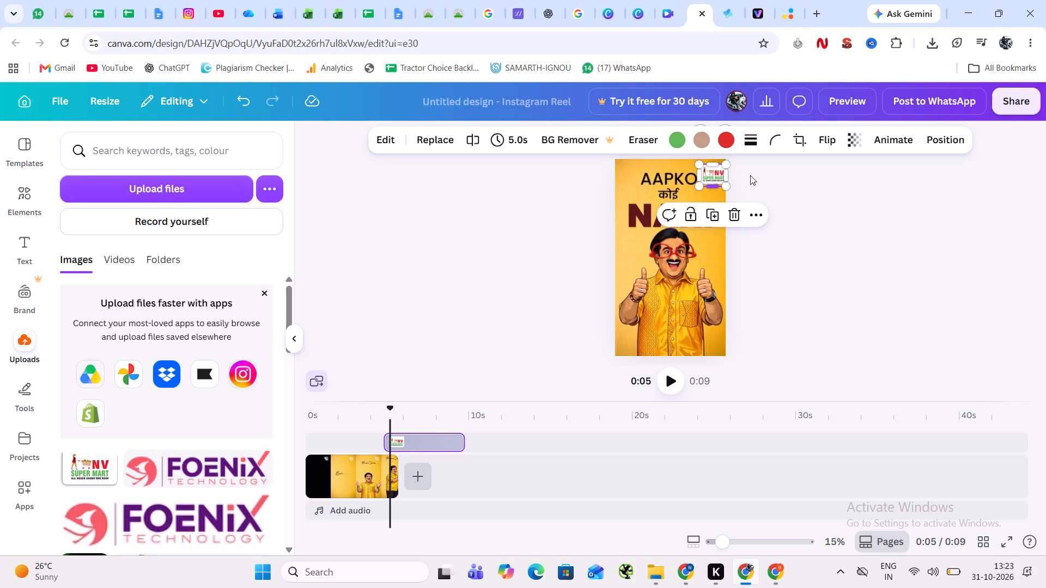
left_click(823, 181)
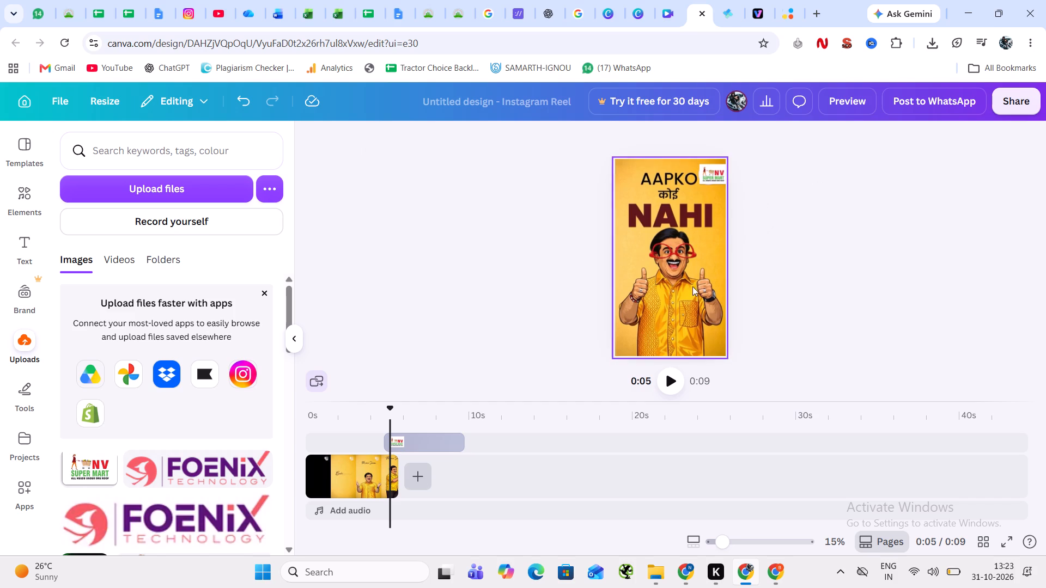
Retime the NV Super Mart logo to start at 0.0 s and last 6.0 s, covering the whole video, and play the reel back.
left_click(677, 375)
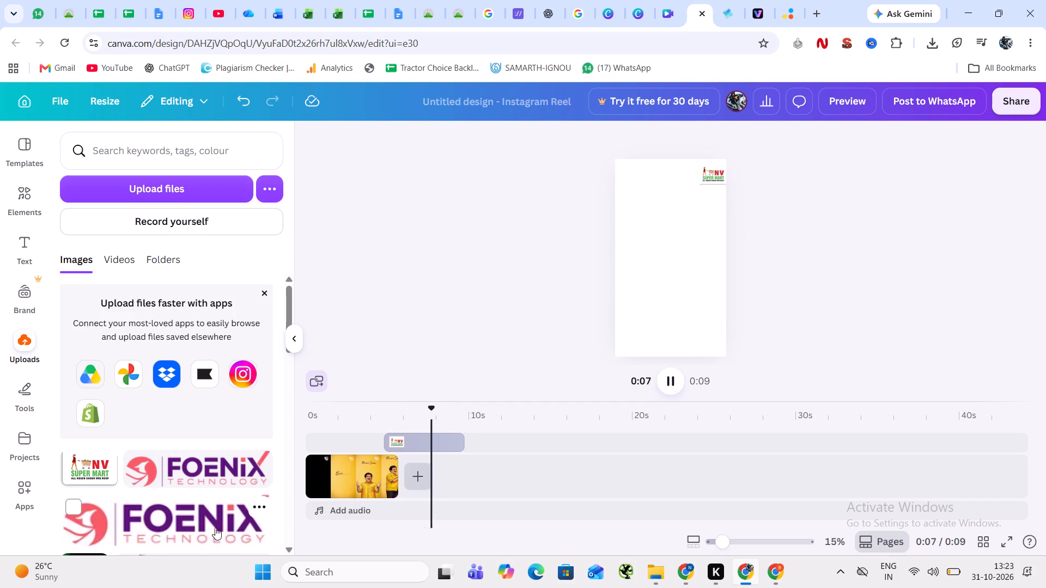
left_click_drag(418, 441, 334, 434)
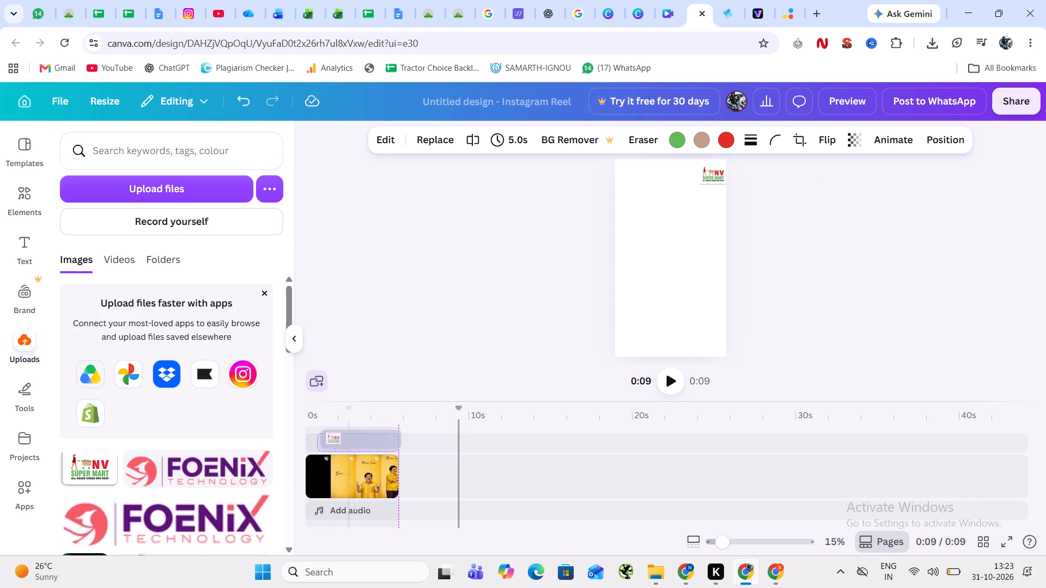
left_click_drag(334, 434, 343, 440)
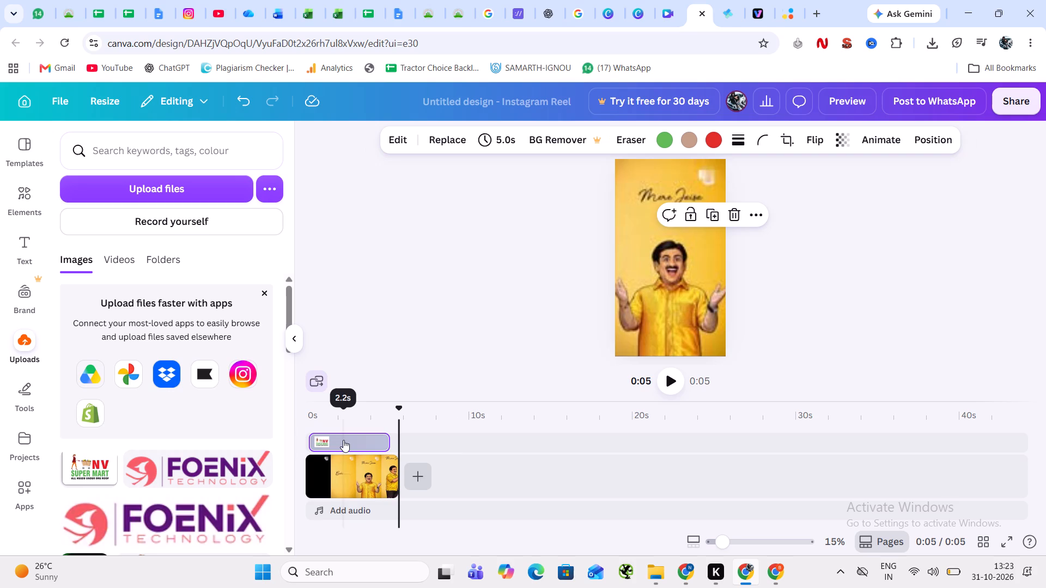
left_click_drag(386, 439, 389, 439)
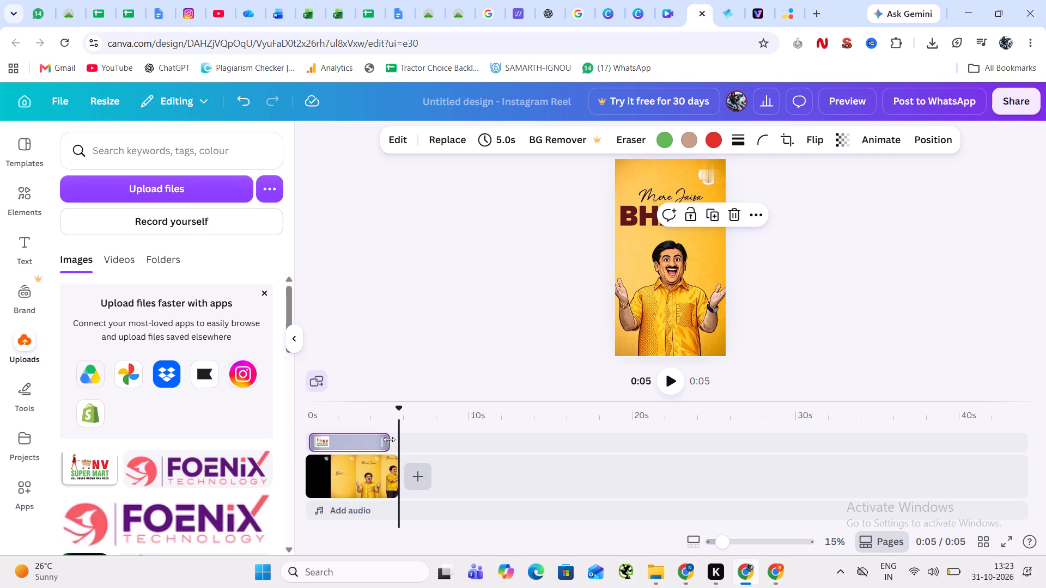
left_click_drag(389, 439, 400, 439)
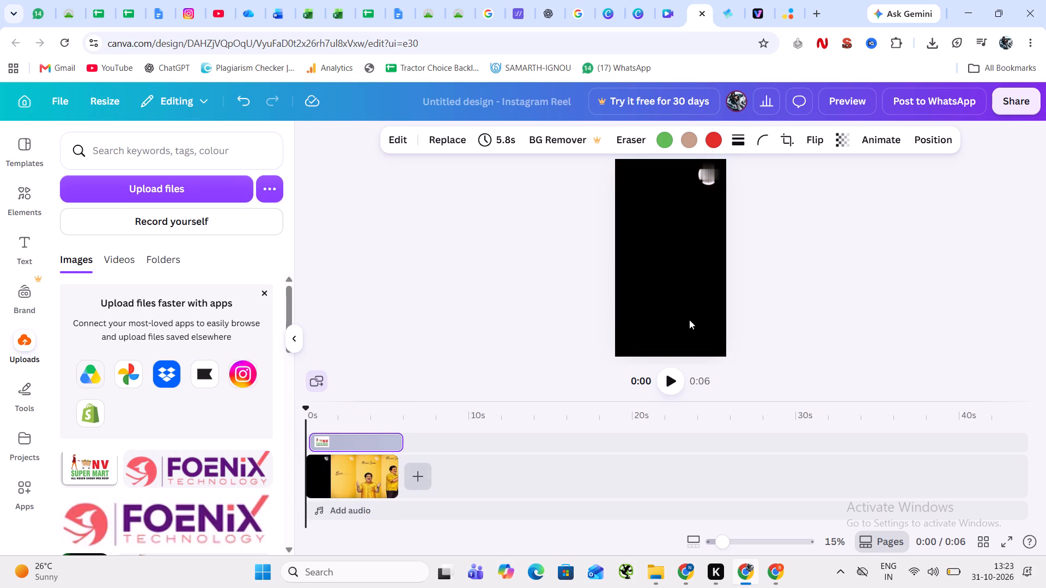
left_click(673, 373)
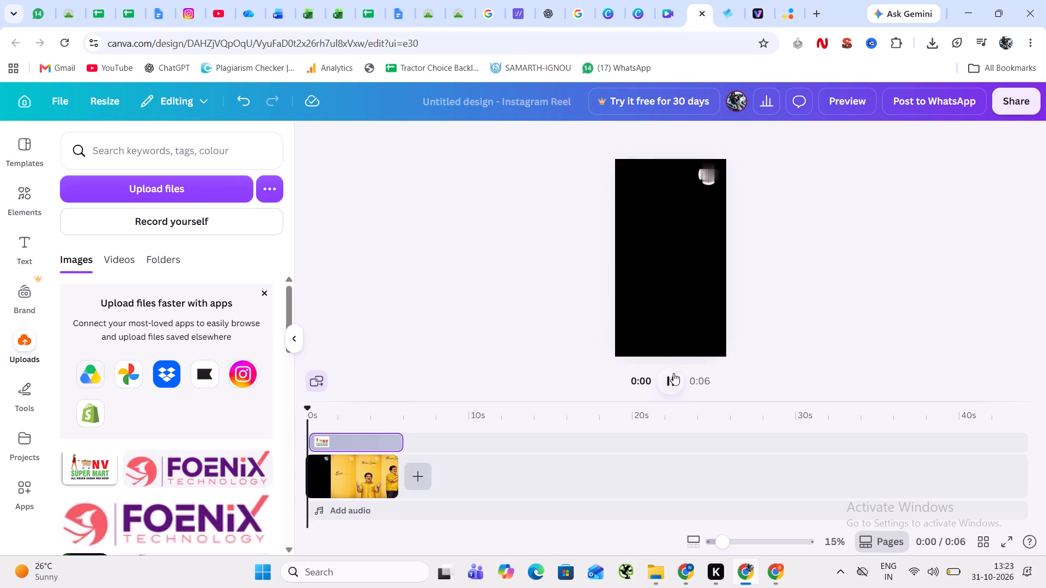
left_click(317, 446)
left_click_drag(309, 444, 305, 445)
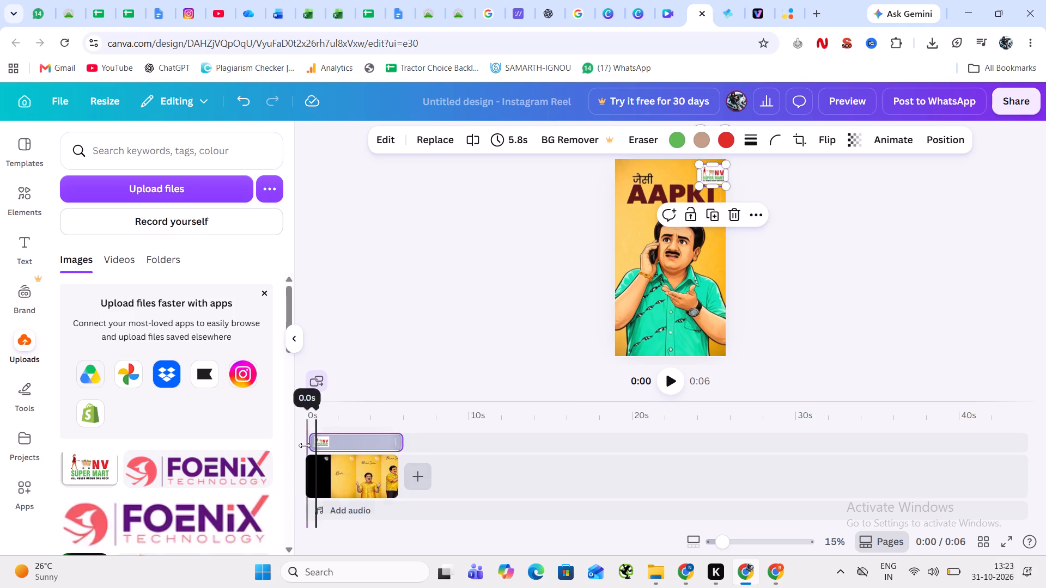
left_click_drag(305, 445, 304, 446)
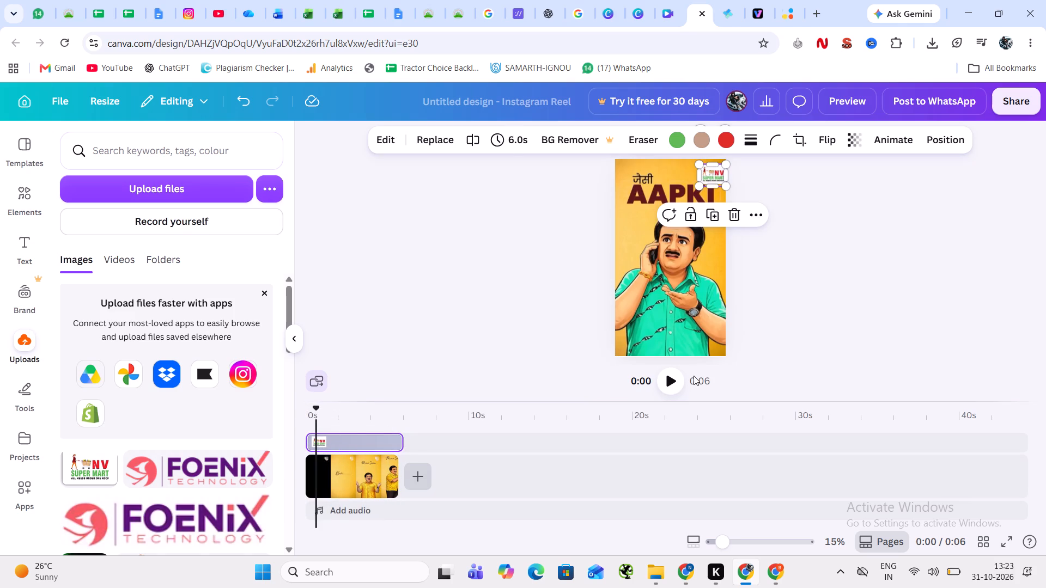
left_click(669, 382)
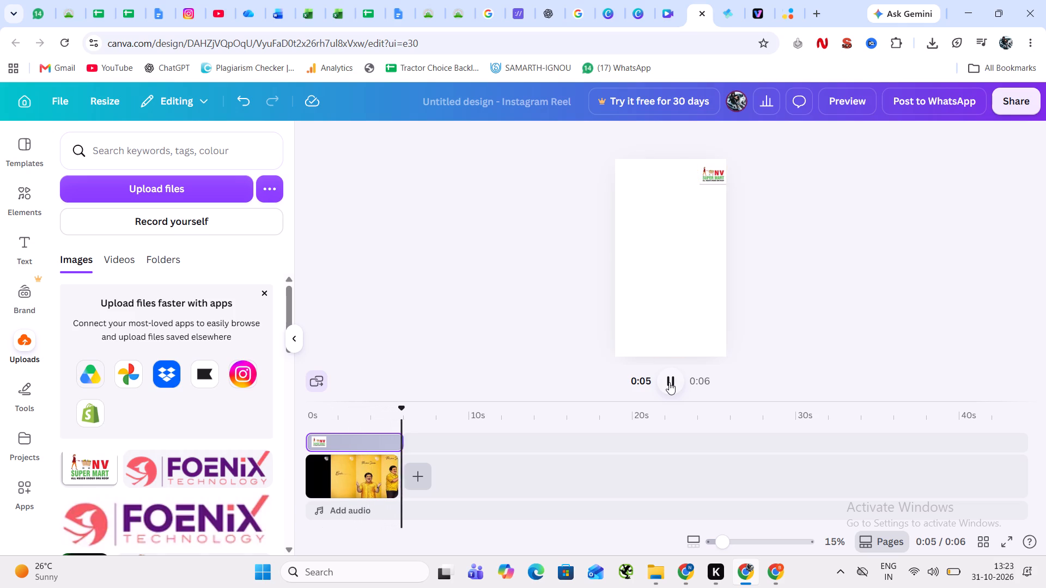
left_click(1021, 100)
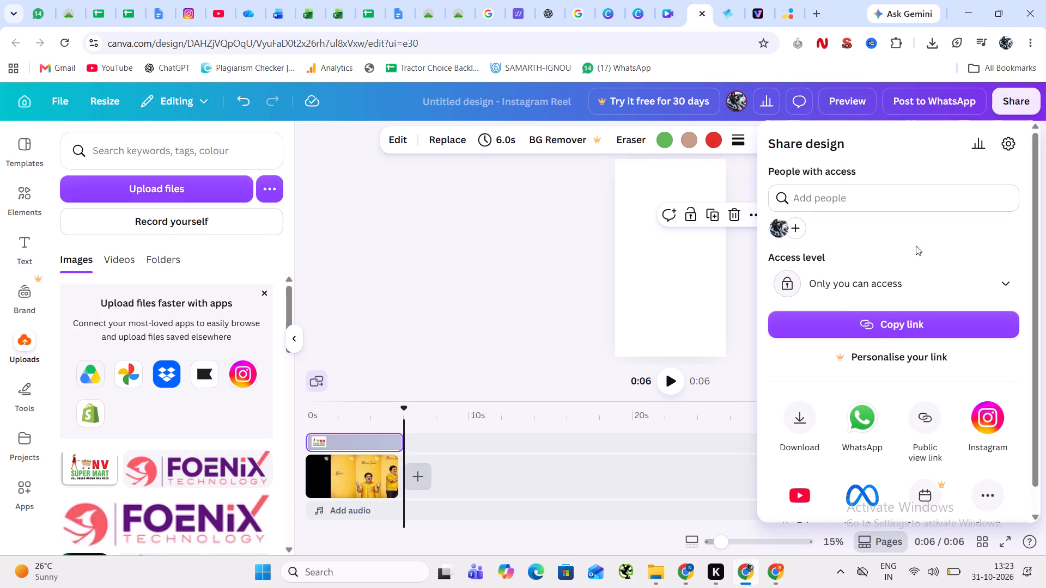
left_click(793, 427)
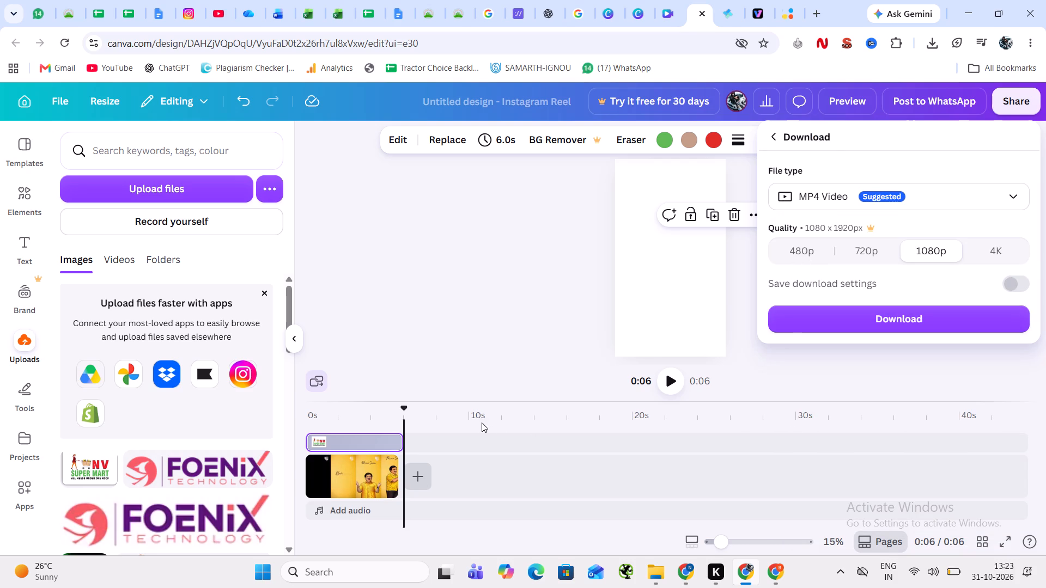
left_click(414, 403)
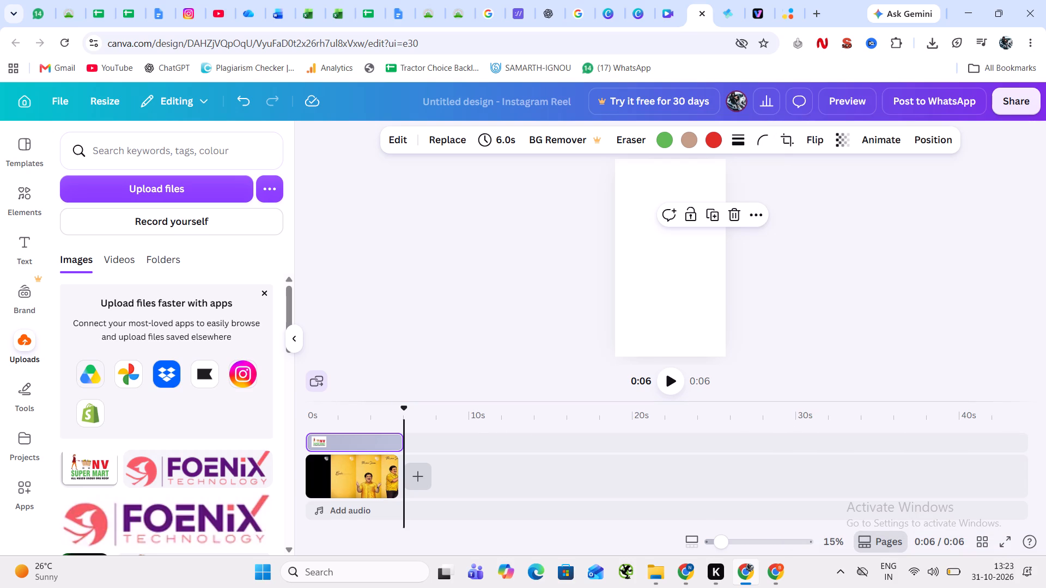
Scrub the reel's final section between about 5.1 s and 5.7 s and inspect the logo against the captions and the clip's end.
left_click_drag(406, 408, 398, 412)
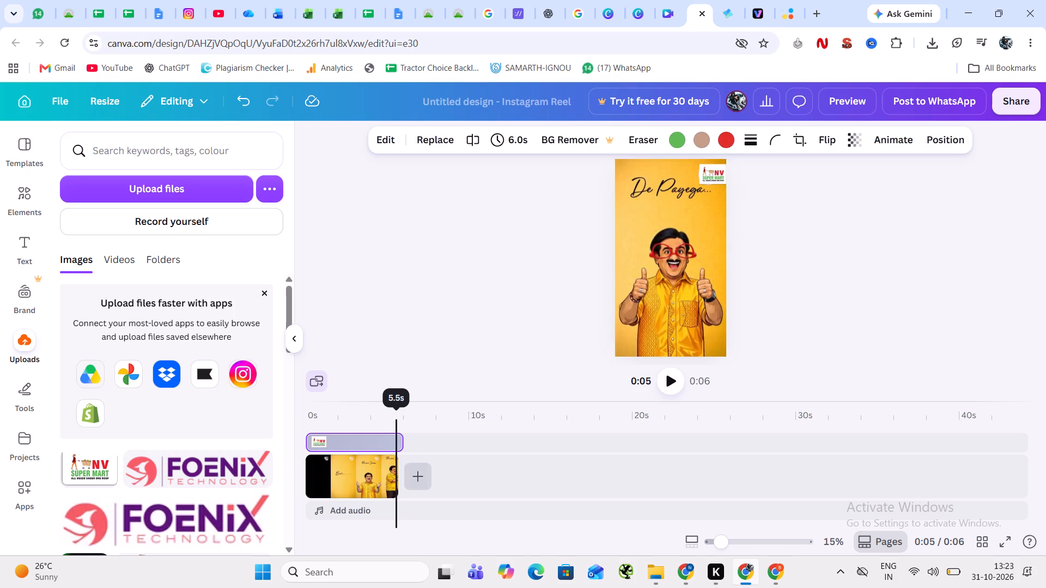
left_click_drag(398, 412, 401, 416)
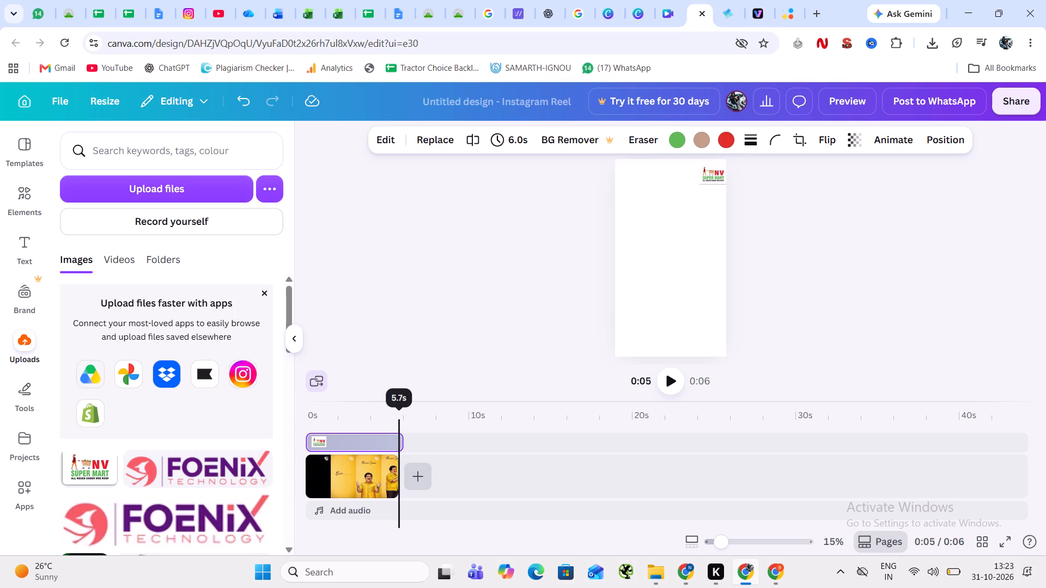
left_click_drag(401, 416, 397, 424)
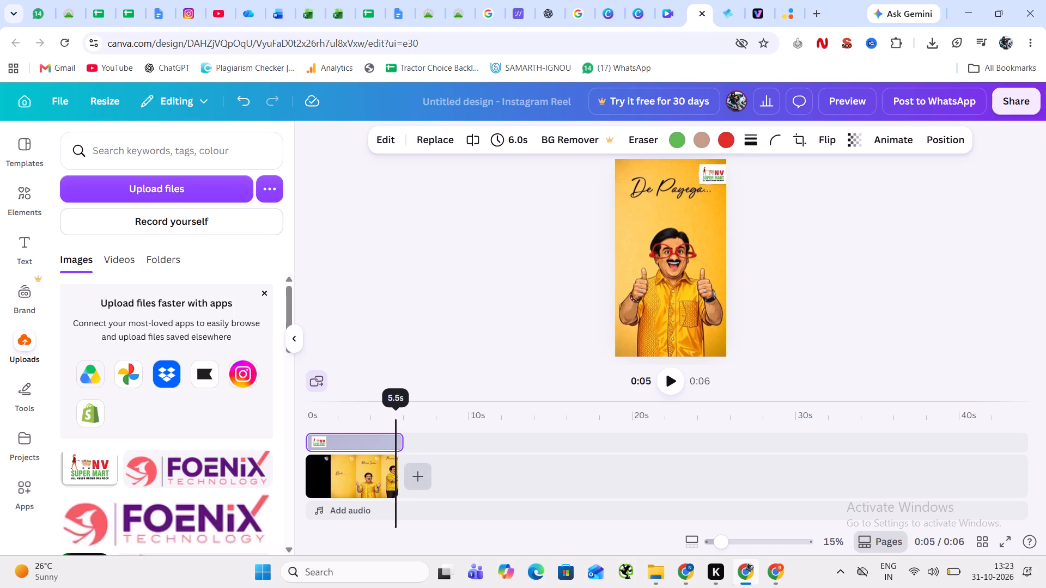
left_click_drag(397, 424, 393, 428)
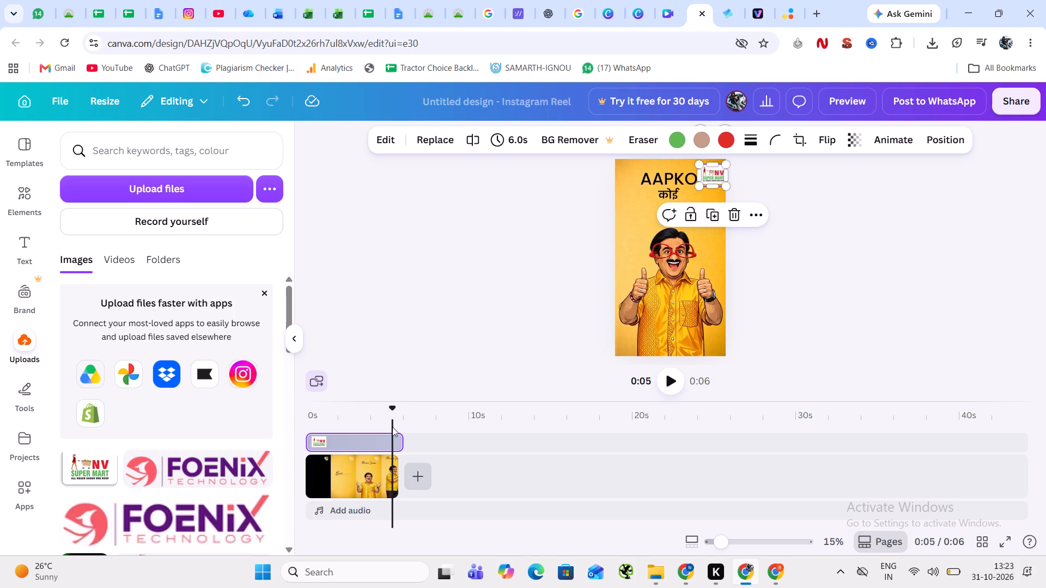
left_click_drag(392, 408, 387, 410)
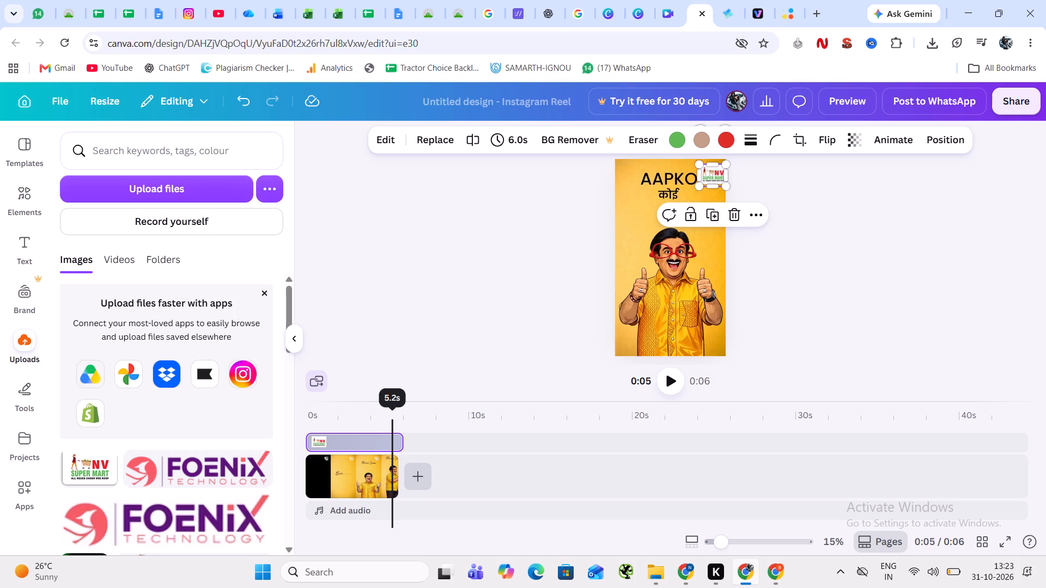
left_click_drag(387, 410, 392, 411)
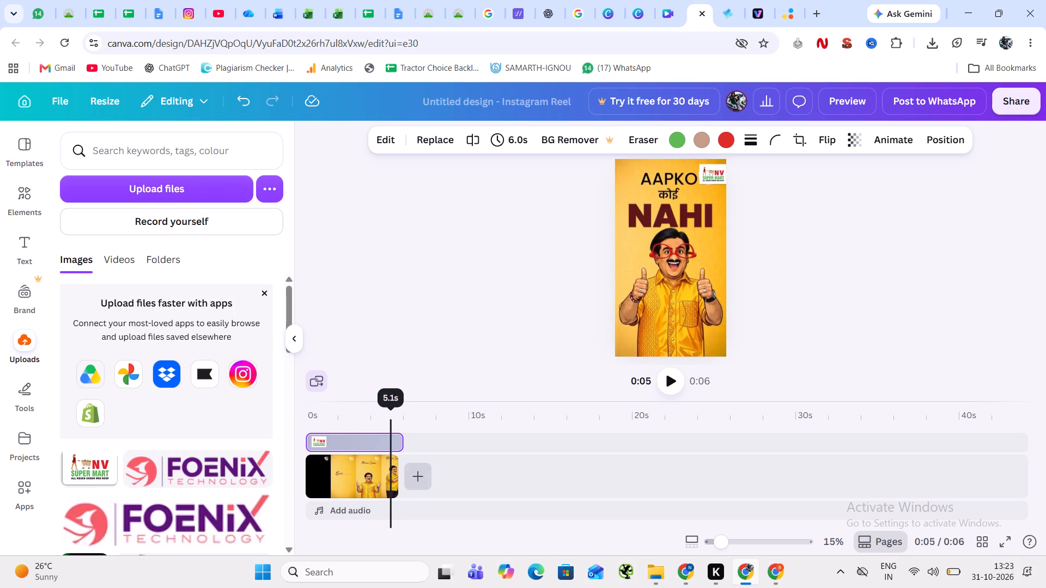
left_click_drag(392, 411, 390, 413)
left_click(525, 243)
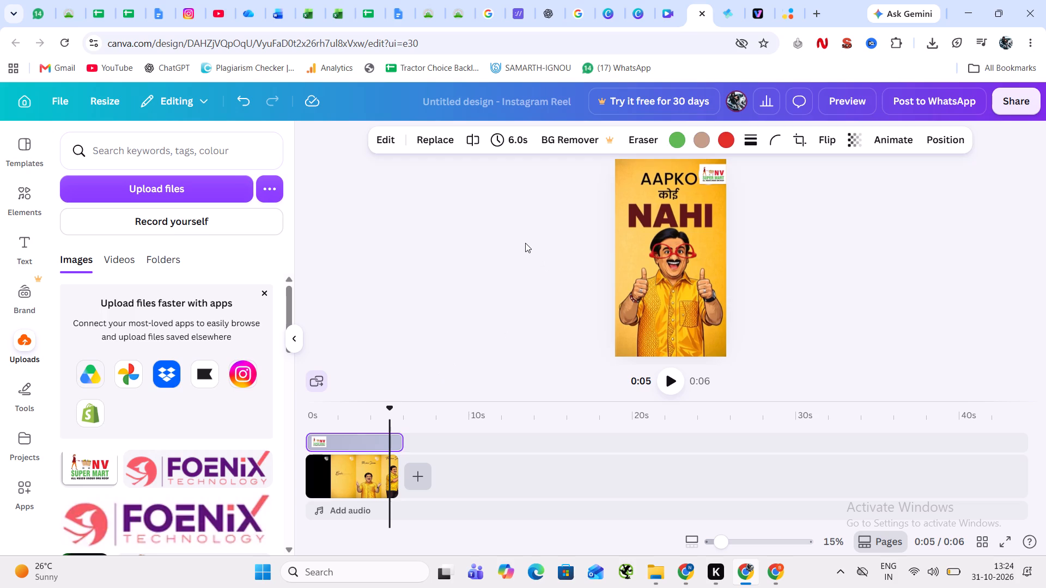
left_click(710, 173)
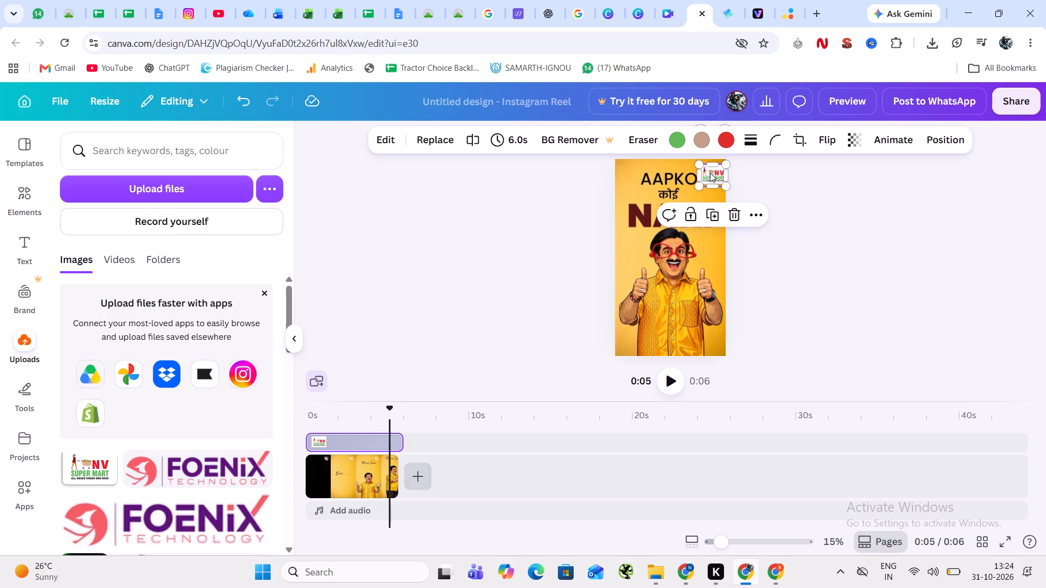
left_click(700, 192)
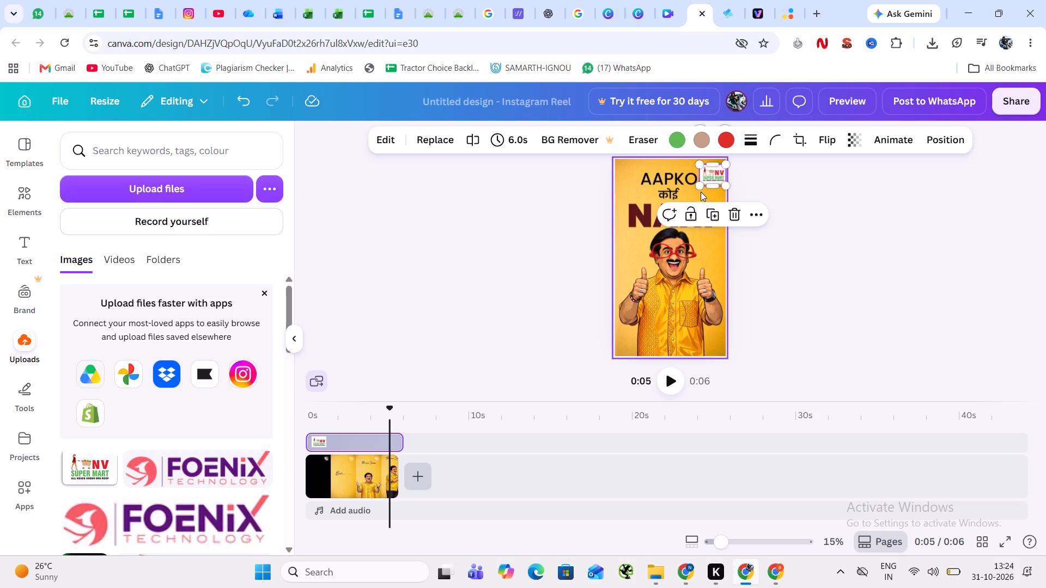
left_click(833, 192)
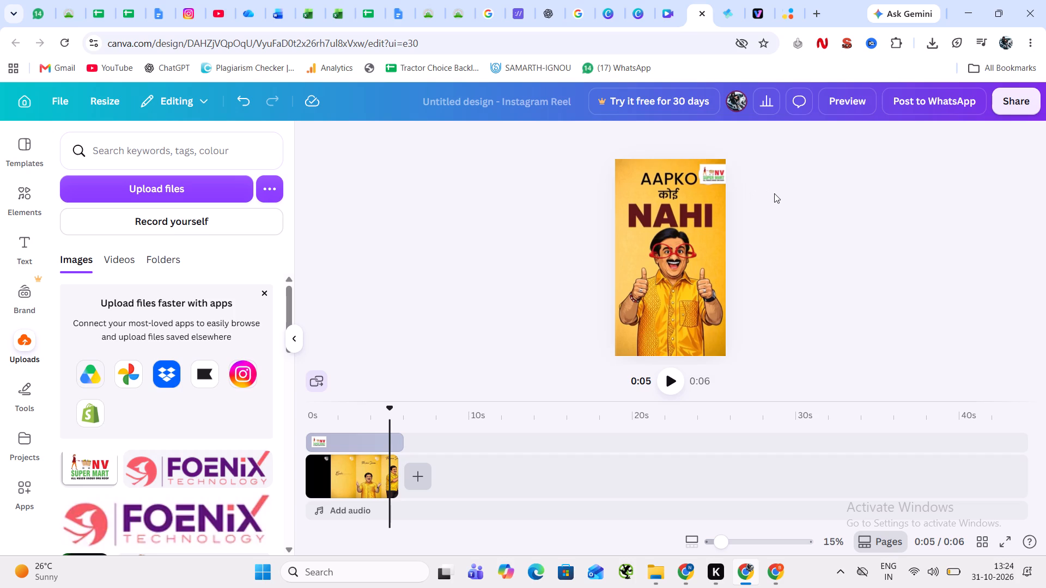
Capture a screen snip of the reel preview at about 5 s, covering the AAPKO caption and the NV Super Mart logo.
key("shift+super+s")
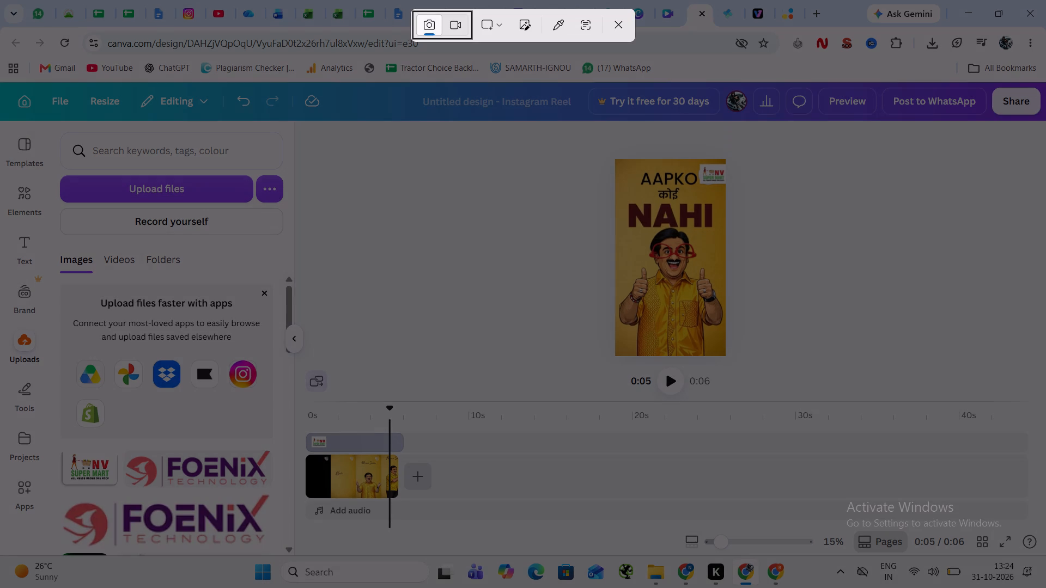
left_click_drag(597, 157, 771, 313)
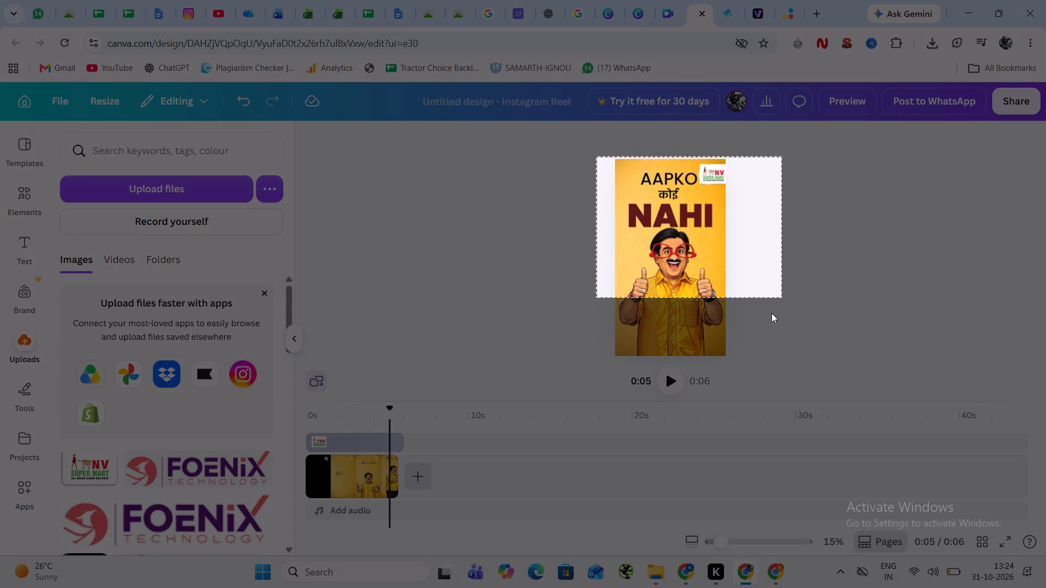
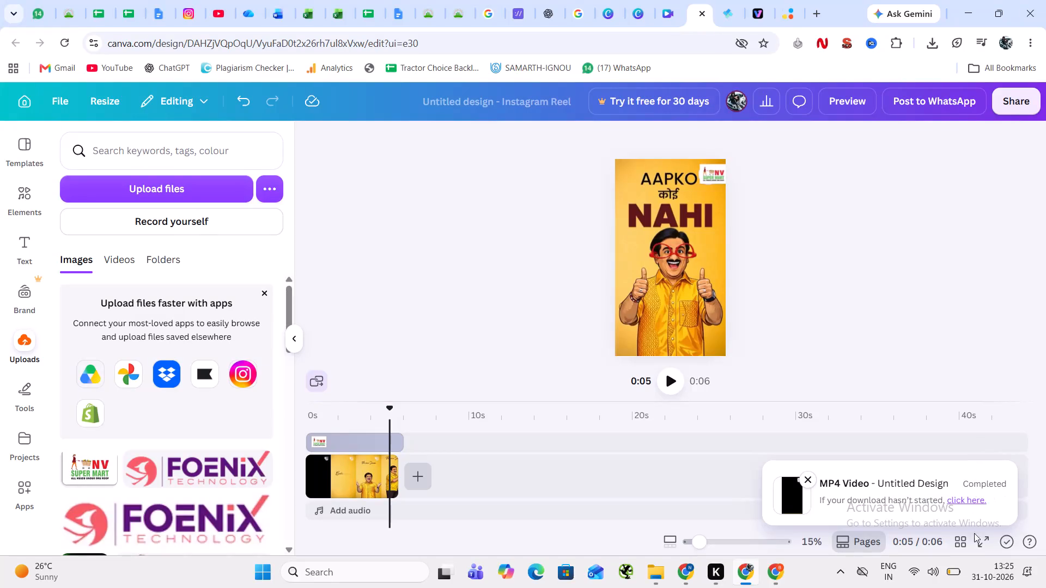
Save the exported reel as an MP4 in the Downloads folder, keeping the suggested file name Untitled design (4).
left_click(986, 567)
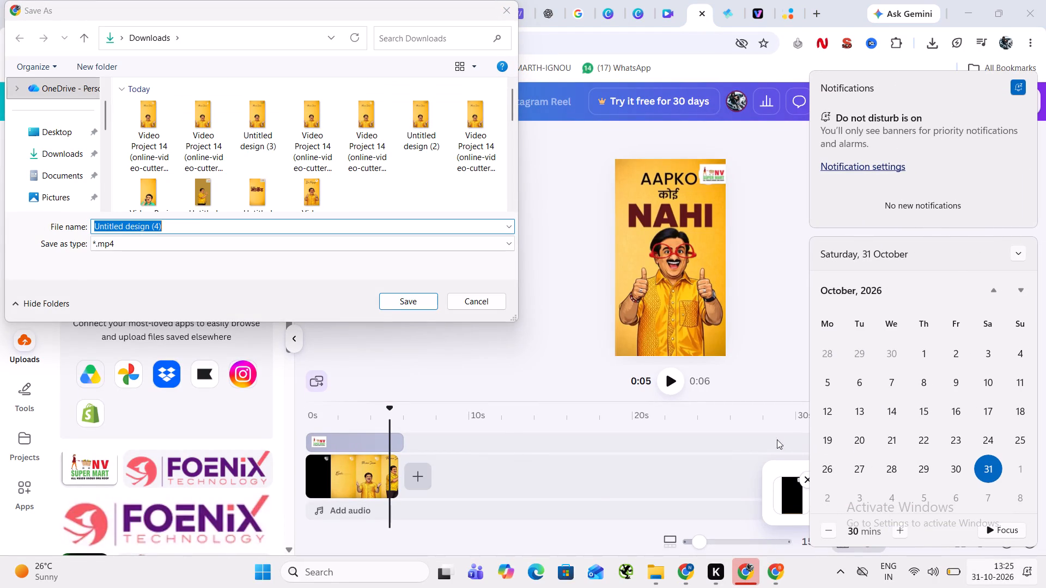
left_click(408, 301)
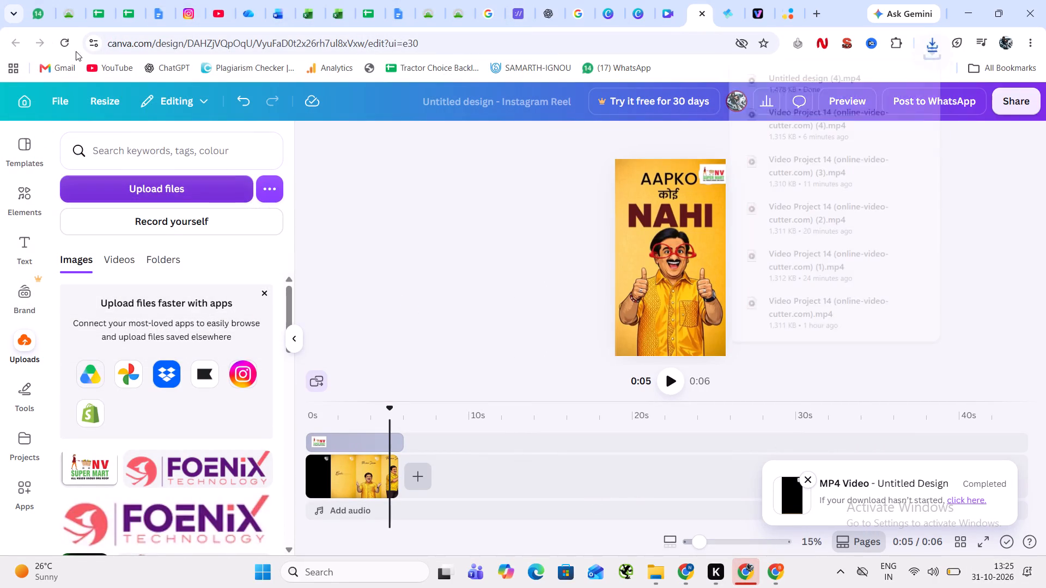